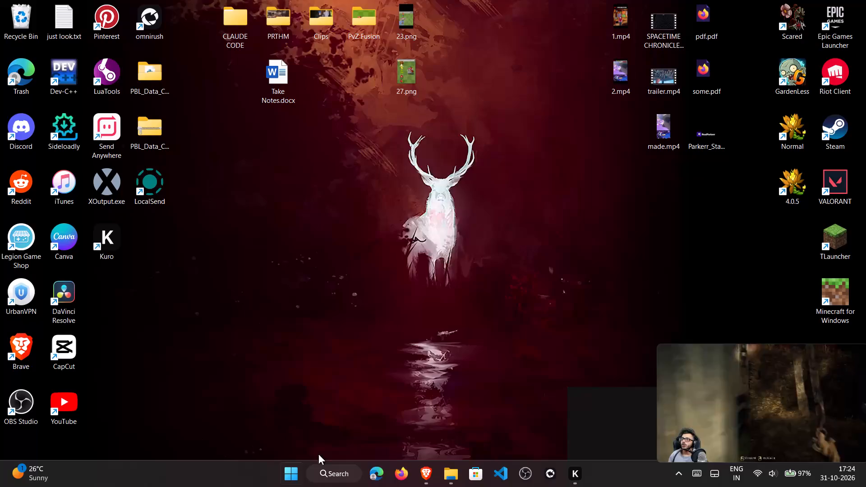
Launch DaVinci Resolve and open the RE ZERO project from the local project library.
double_click(51, 282)
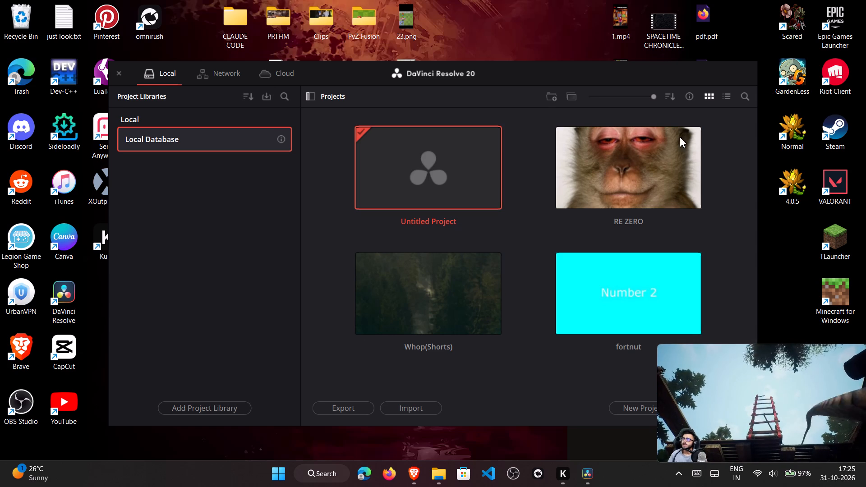
double_click(684, 166)
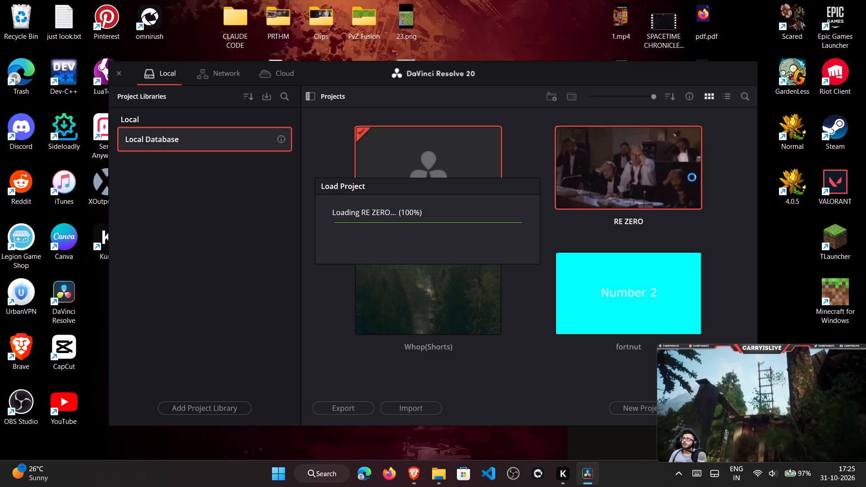
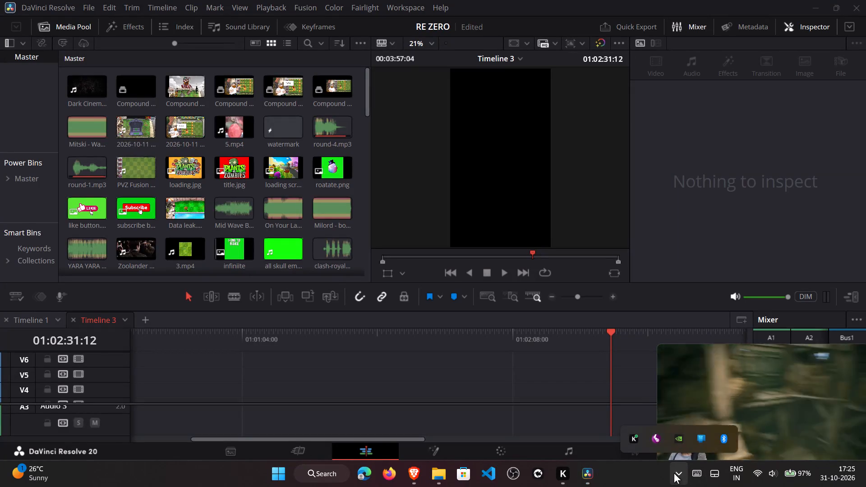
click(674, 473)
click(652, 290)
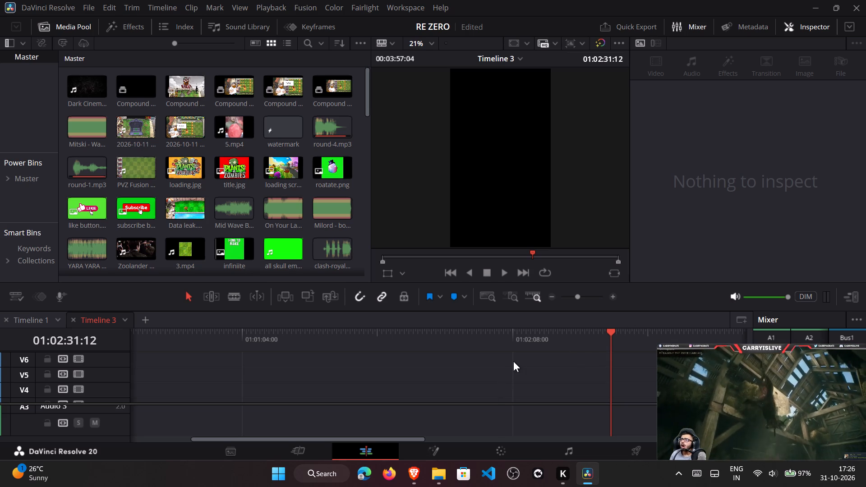
Delete the three topmost video tracks, V6, V5 and V4, from Timeline 3.
scroll(437, 361, down, 2)
drag(335, 436, 75, 412)
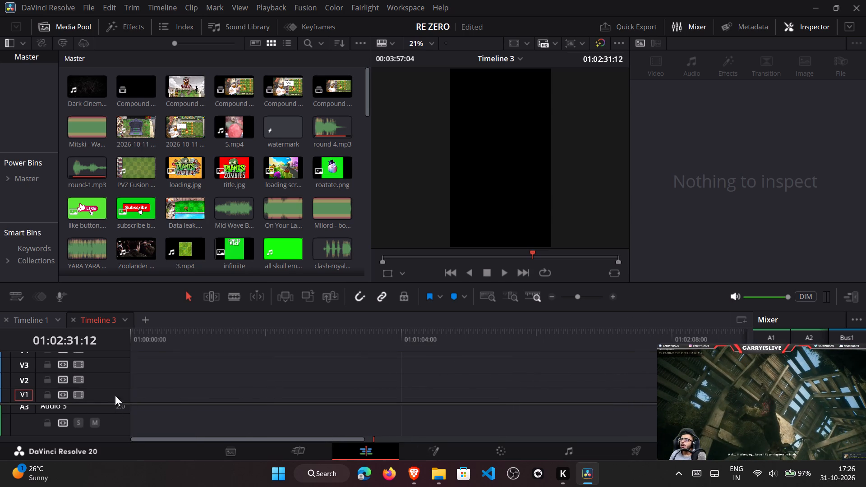
drag(162, 339, 97, 346)
scroll(65, 364, up, 1)
right_click(89, 363)
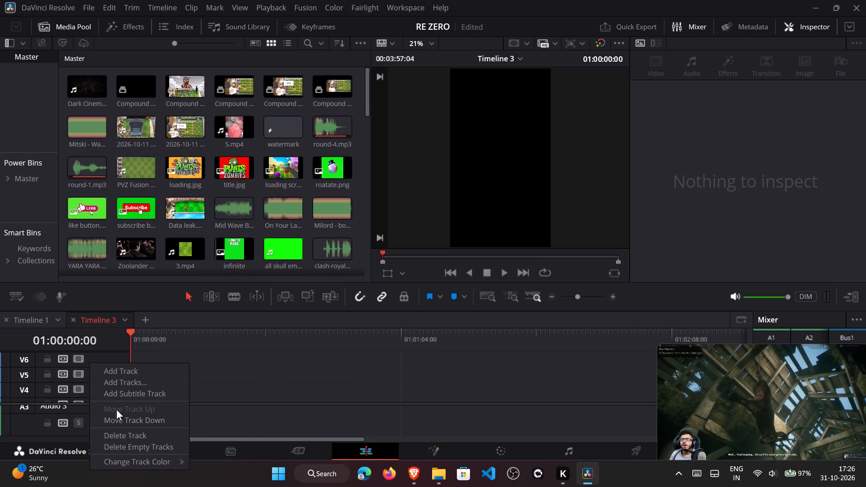
click(133, 432)
right_click(103, 355)
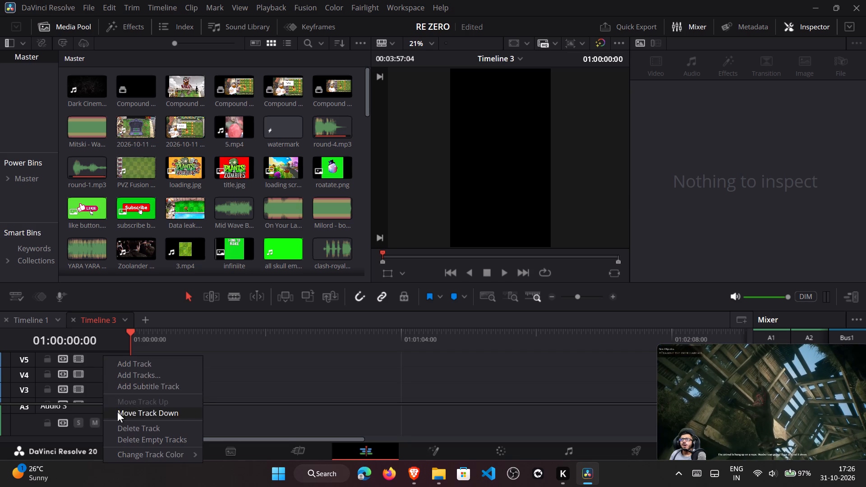
click(119, 425)
right_click(109, 356)
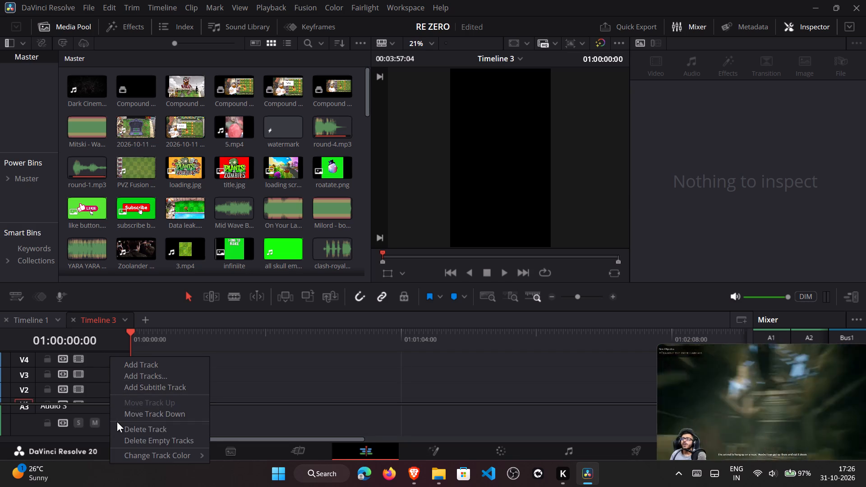
click(117, 422)
right_click(108, 363)
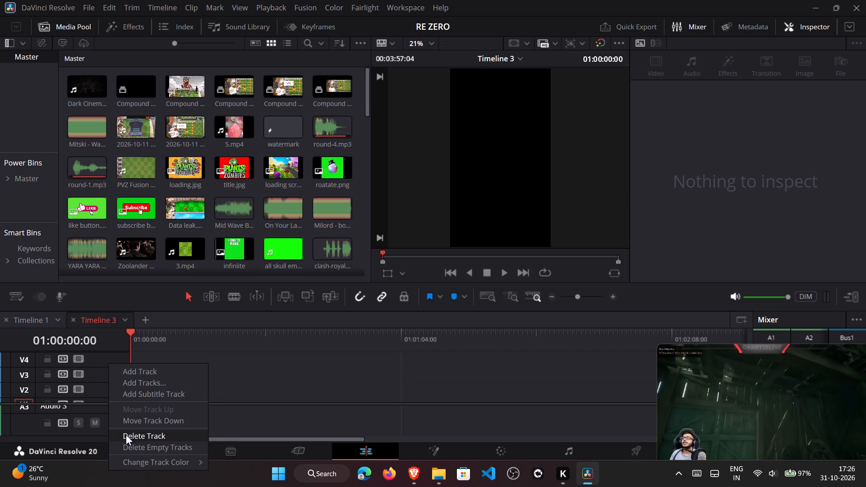
click(126, 435)
Move all the title clips on V3 together with the clip on V2 to the start of the timeline at 01:00:00:00.
double_click(550, 298)
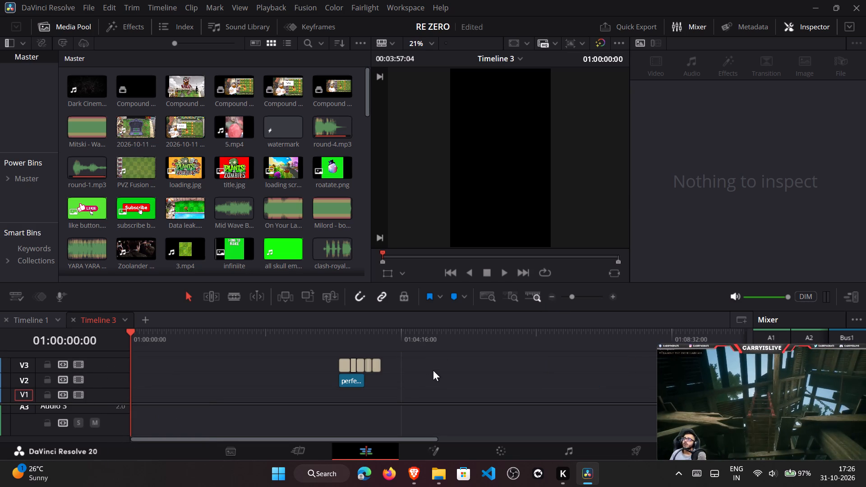
drag(433, 370, 299, 474)
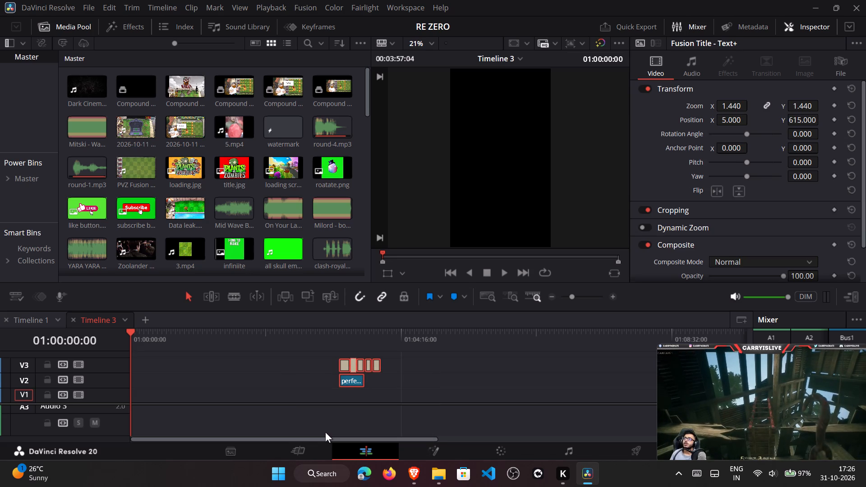
scroll(325, 432, down, 3)
scroll(326, 430, up, 5)
drag(360, 365, 201, 367)
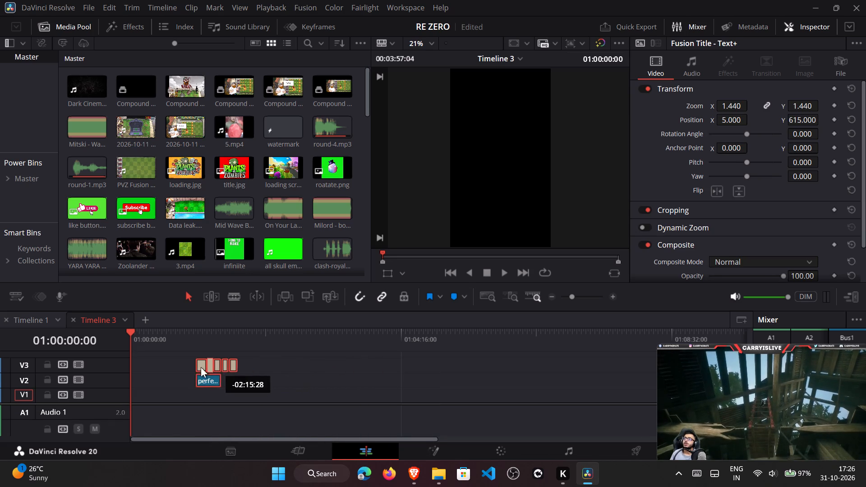
drag(201, 367, 140, 368)
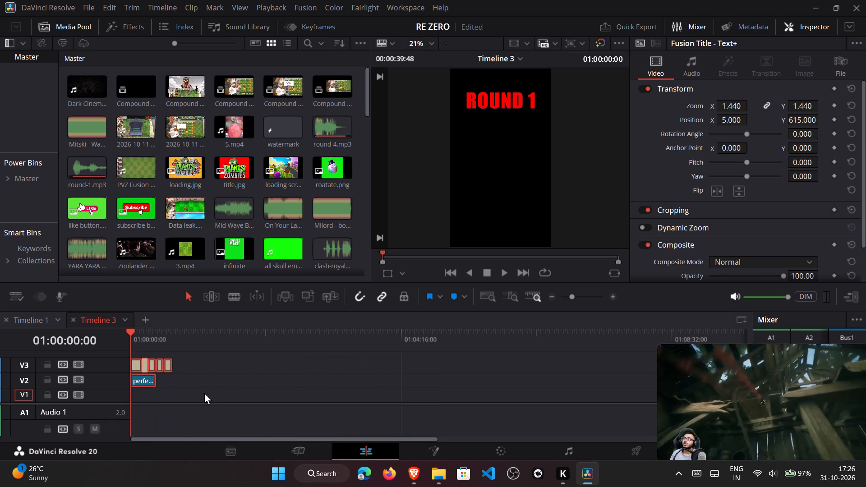
Delete the Audio 3 track from the timeline.
scroll(204, 393, down, 4)
scroll(205, 406, up, 2)
scroll(205, 406, down, 1)
scroll(166, 432, down, 2)
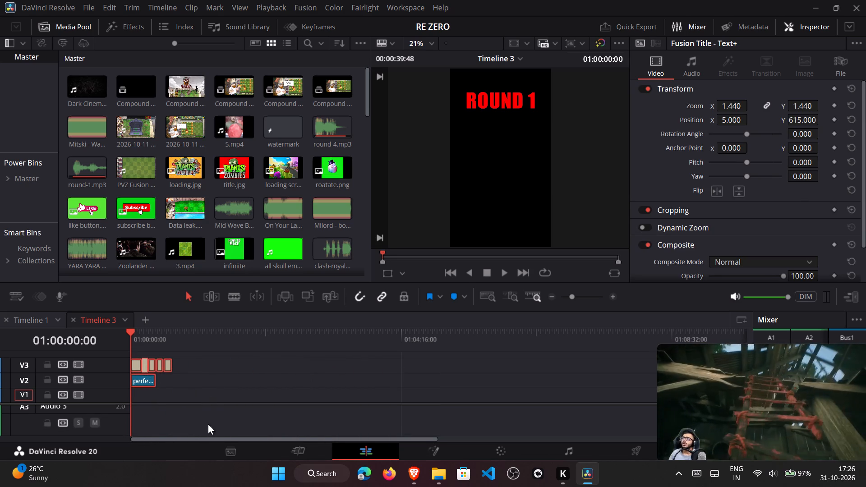
click(209, 423)
right_click(118, 422)
click(142, 357)
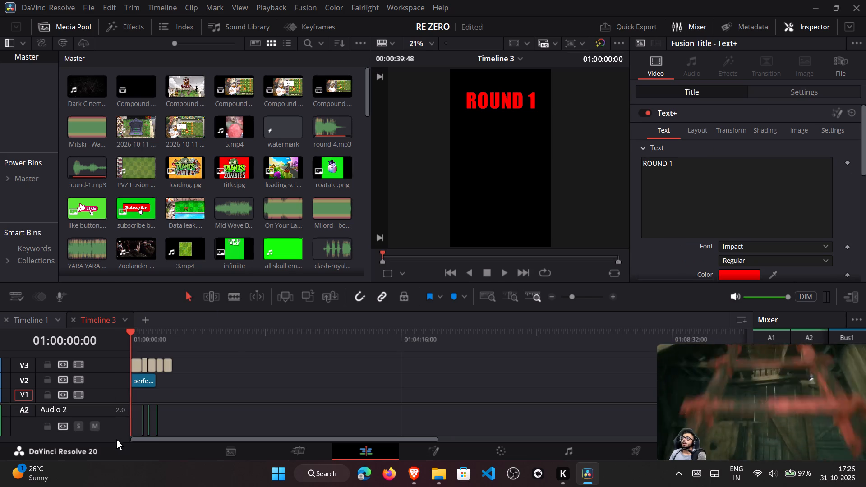
Reduce the height of the Audio 2 track.
drag(114, 433, 116, 421)
drag(116, 413, 120, 404)
scroll(189, 408, up, 3)
drag(202, 343, 176, 344)
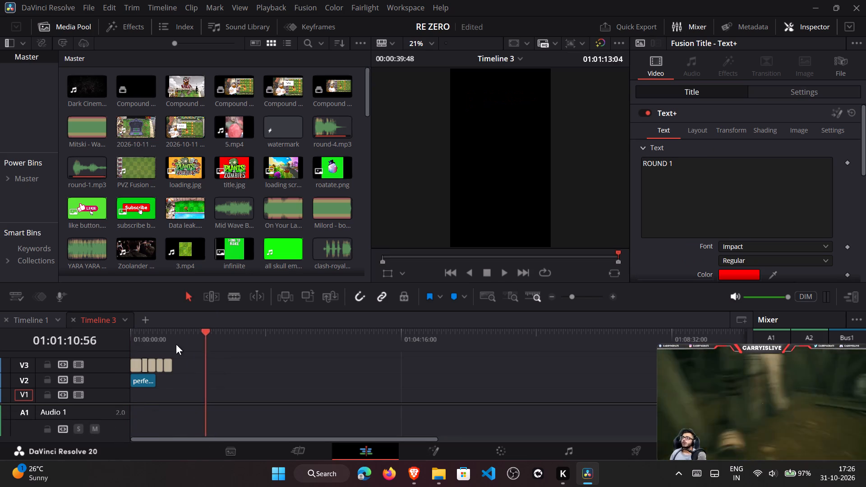
drag(176, 344, 221, 342)
click(430, 465)
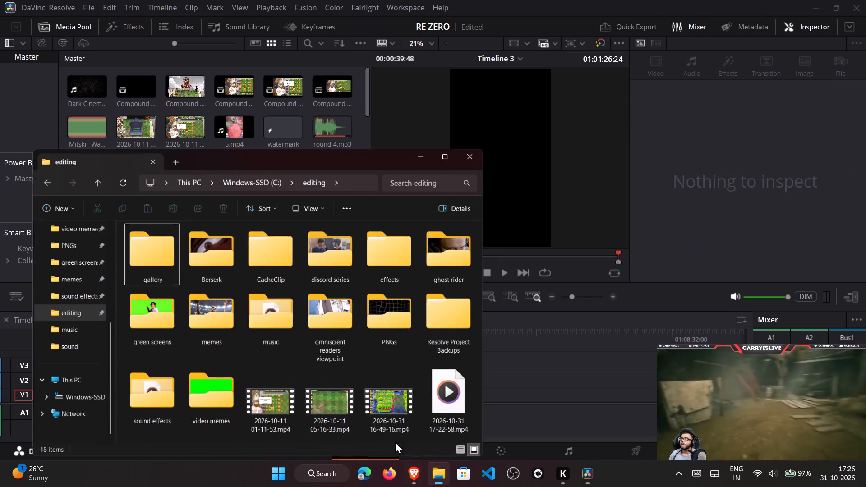
click(427, 376)
drag(432, 395, 511, 409)
drag(522, 399, 272, 416)
scroll(352, 392, down, 3)
right_click(318, 421)
click(329, 415)
click(382, 415)
click(334, 431)
right_click(334, 431)
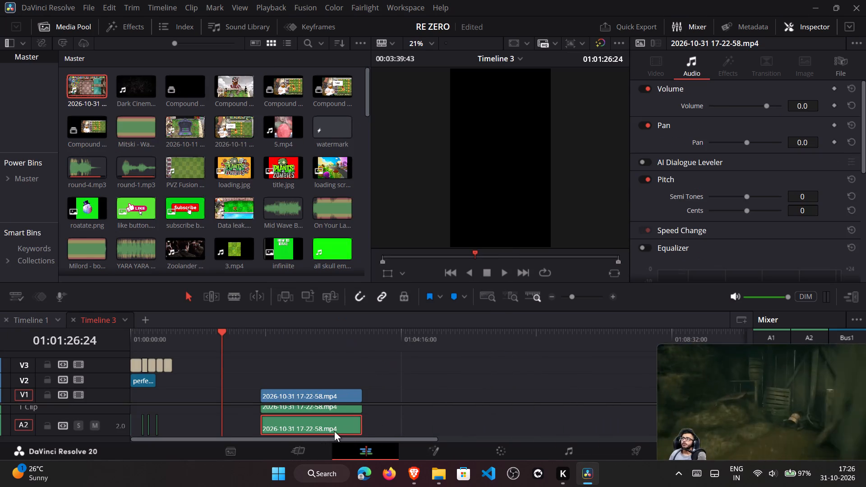
click(405, 250)
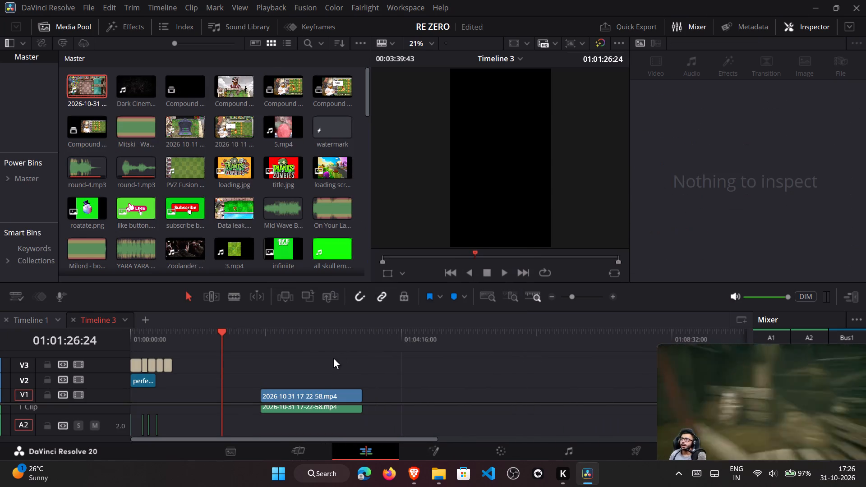
Link the gameplay video on V1 with its remaining audio clip on A1.
drag(333, 358, 327, 438)
scroll(330, 433, up, 3)
right_click(331, 395)
click(344, 410)
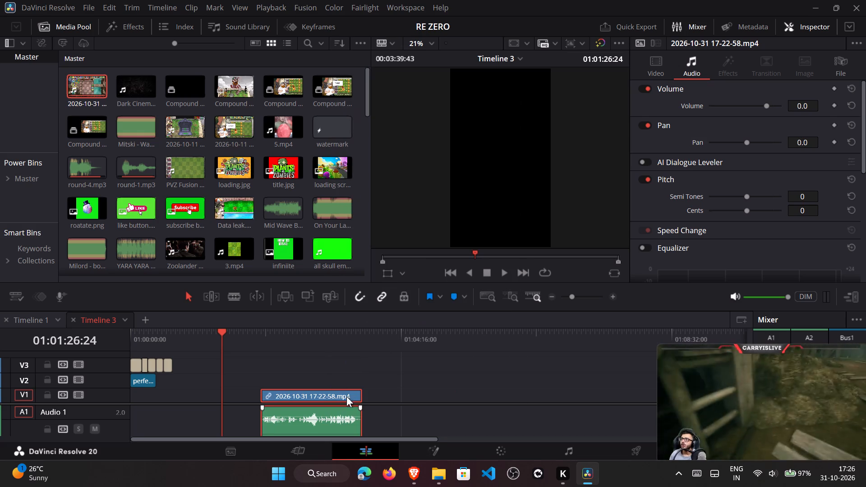
click(339, 377)
Crop the gameplay clip's top and bottom edges to cut off the plant bar and the bottom buttons.
click(294, 337)
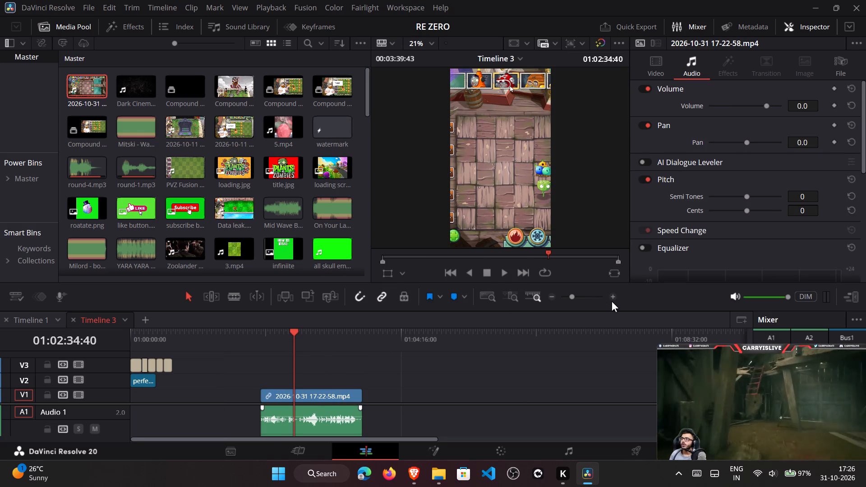
triple_click(613, 297)
click(344, 396)
click(390, 268)
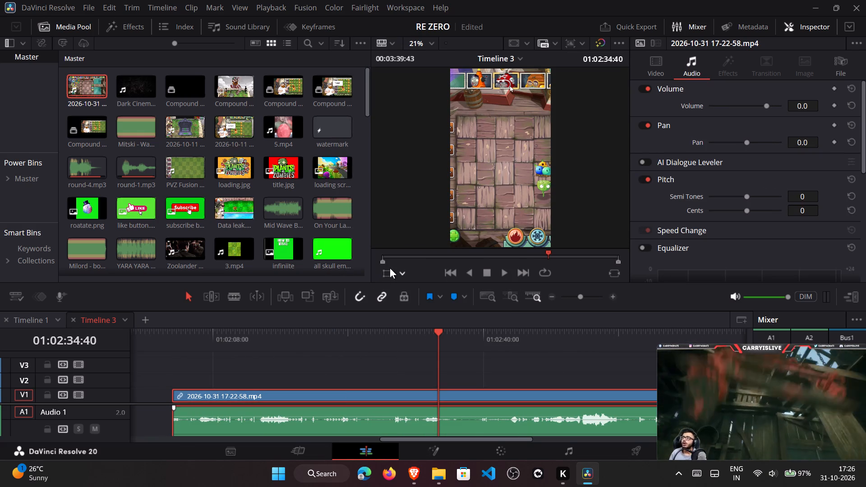
click(400, 270)
click(407, 306)
drag(500, 69, 492, 91)
scroll(450, 100, down, 5)
scroll(447, 111, up, 4)
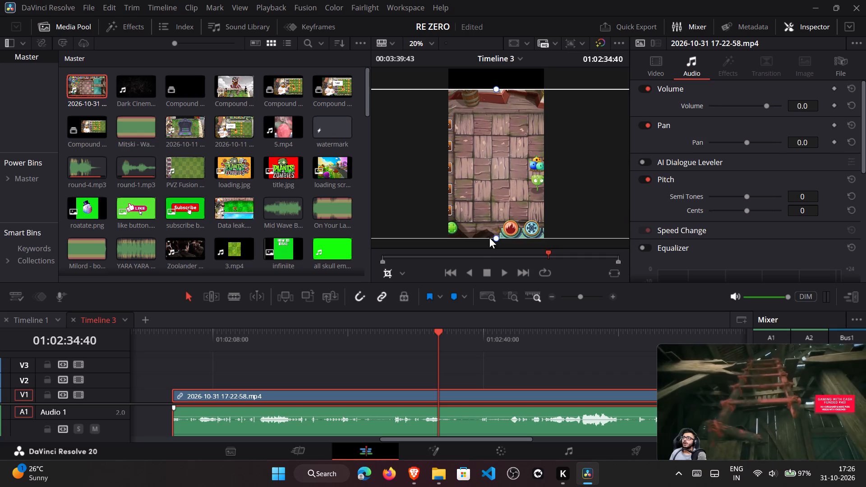
drag(496, 235, 497, 223)
scroll(497, 223, up, 12)
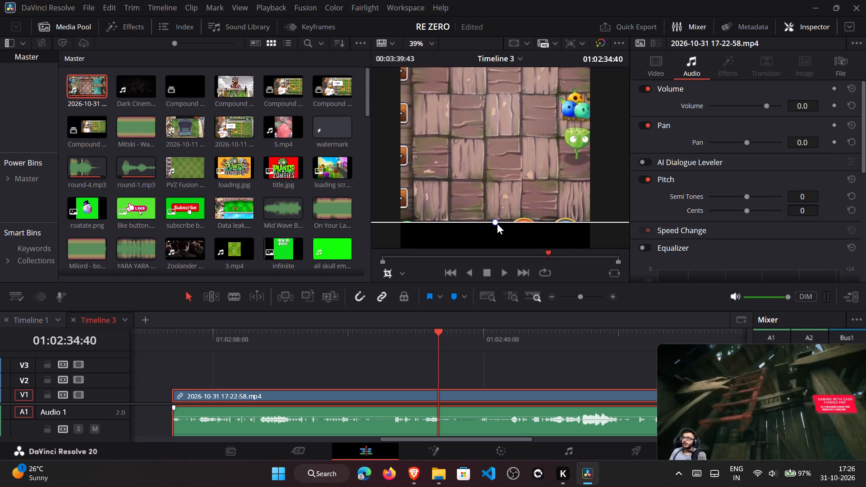
scroll(497, 224, up, 5)
drag(493, 221, 494, 215)
scroll(463, 166, down, 20)
scroll(463, 166, down, 4)
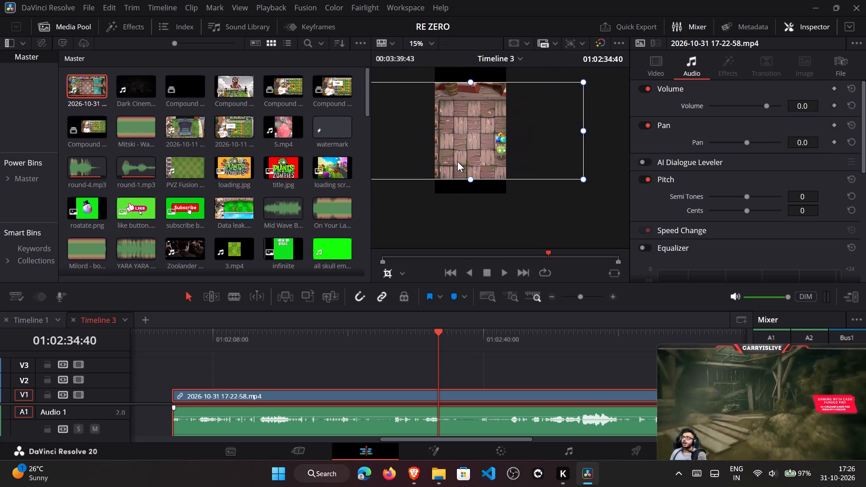
scroll(457, 161, down, 4)
Shift the gameplay clip to Position X -297 and crop slightly more off its top edge.
click(661, 73)
drag(728, 115, 686, 121)
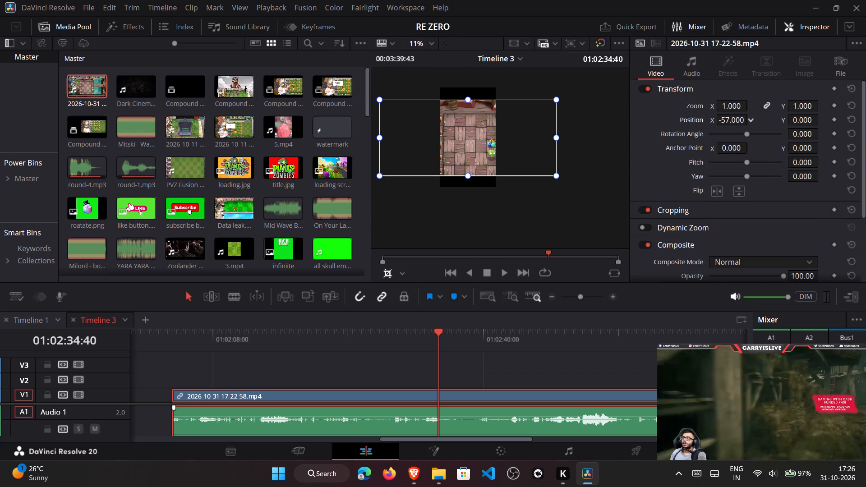
drag(686, 121, 560, 136)
scroll(516, 103, up, 8)
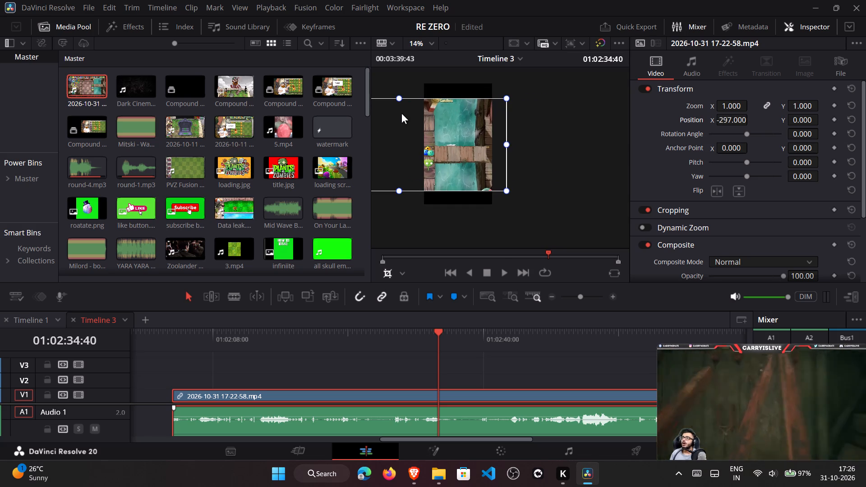
scroll(401, 113, up, 13)
drag(397, 86, 394, 92)
scroll(412, 88, up, 14)
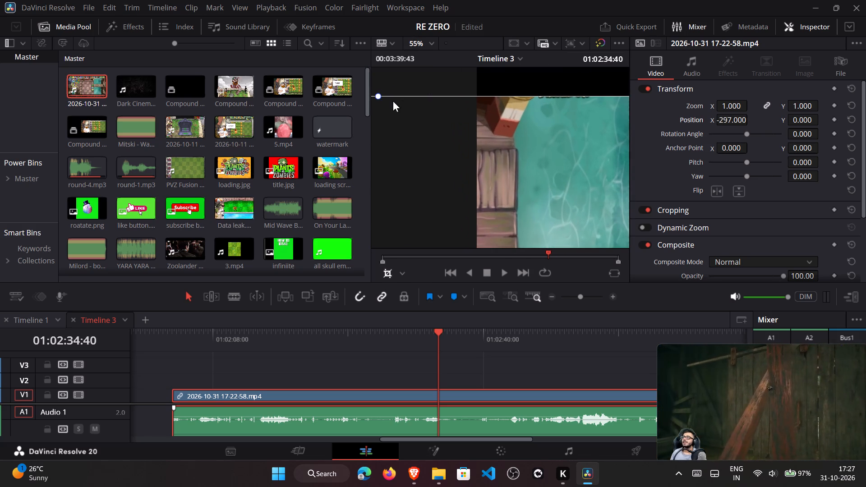
drag(381, 100, 378, 104)
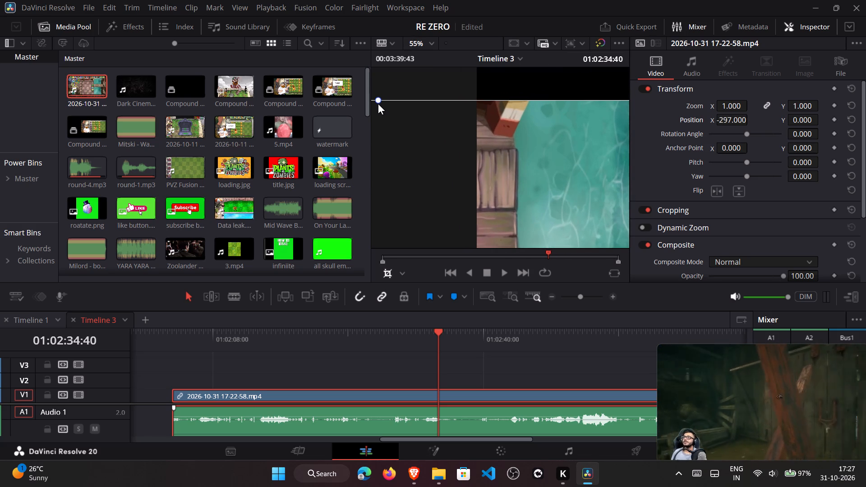
drag(378, 104, 378, 105)
click(393, 272)
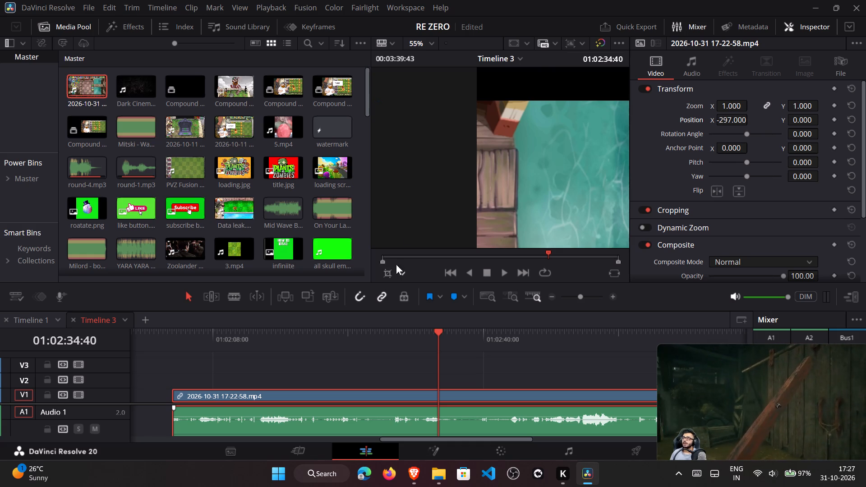
scroll(380, 154, down, 14)
scroll(407, 89, down, 2)
click(430, 43)
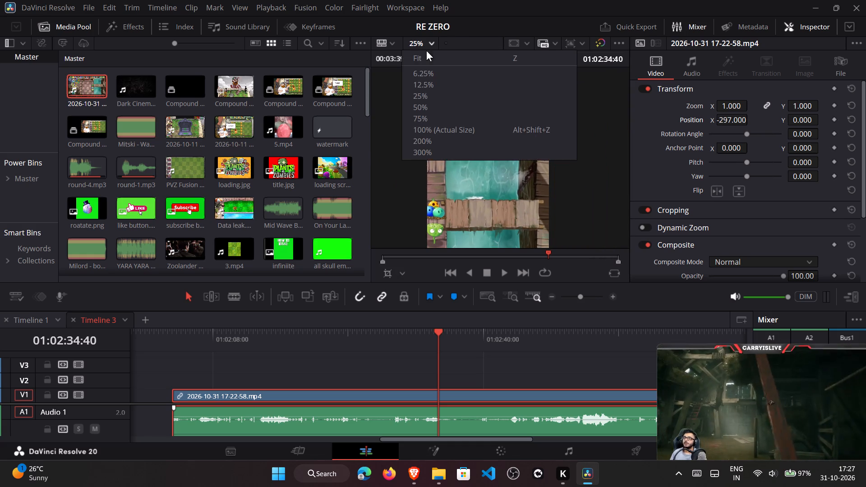
click(424, 55)
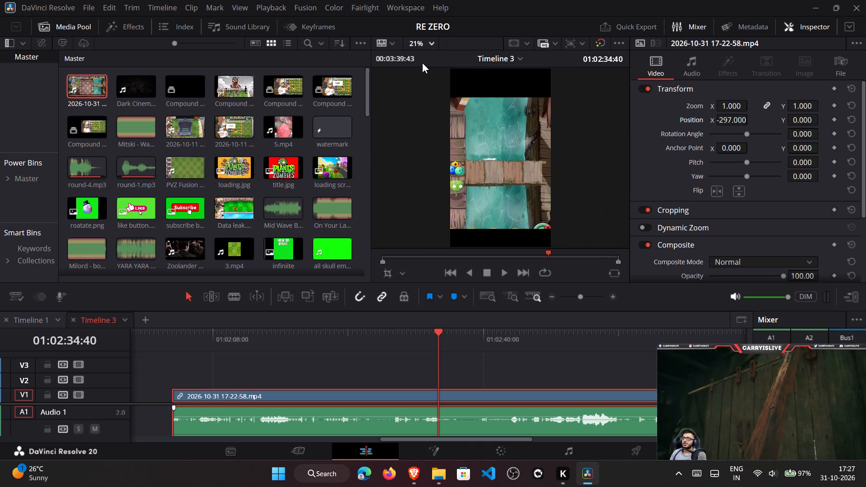
Reframe the gameplay clip with Zoom 1.100, Position X -290 and Position Y 32.
drag(738, 123, 757, 123)
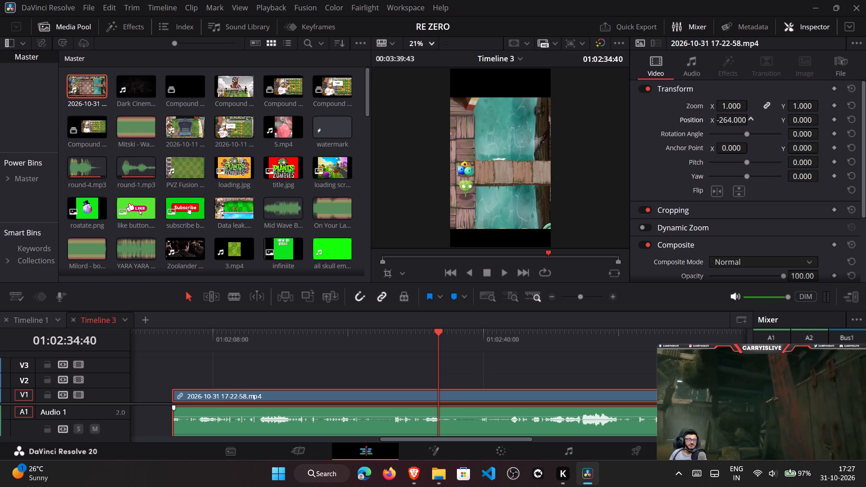
drag(757, 123, 759, 123)
drag(742, 109, 747, 107)
drag(739, 120, 729, 120)
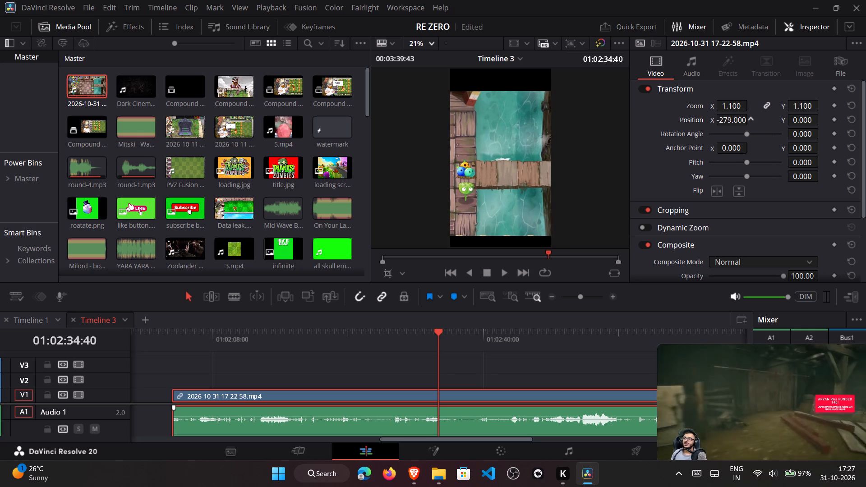
drag(729, 120, 714, 123)
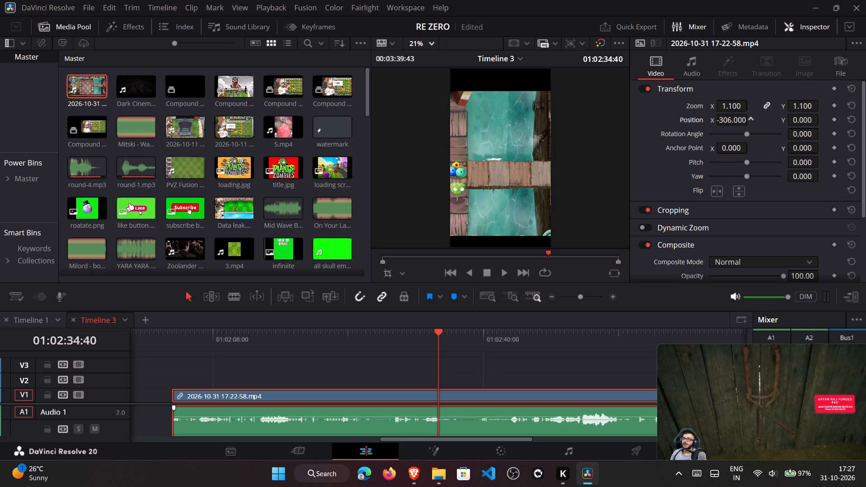
drag(714, 123, 723, 122)
drag(810, 123, 798, 115)
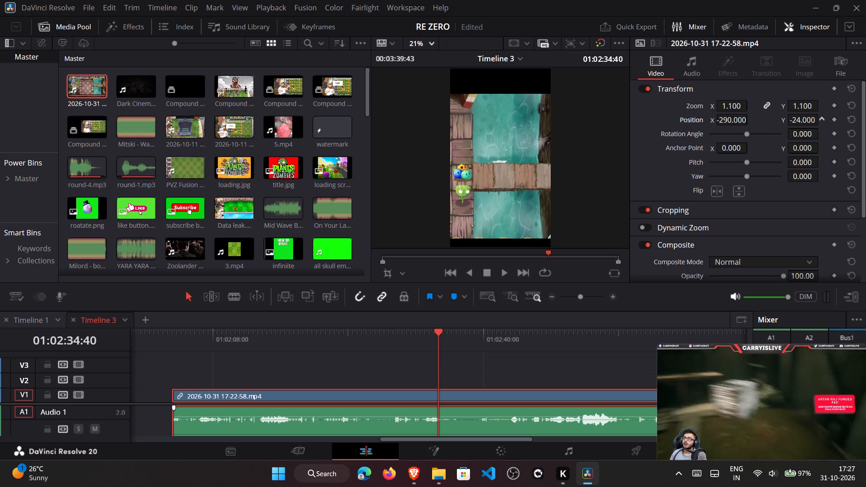
drag(798, 115, 828, 96)
Check the gameplay clip's framing at several moments and reframe it with Position X -274 and Position Y 48.
drag(204, 342, 190, 344)
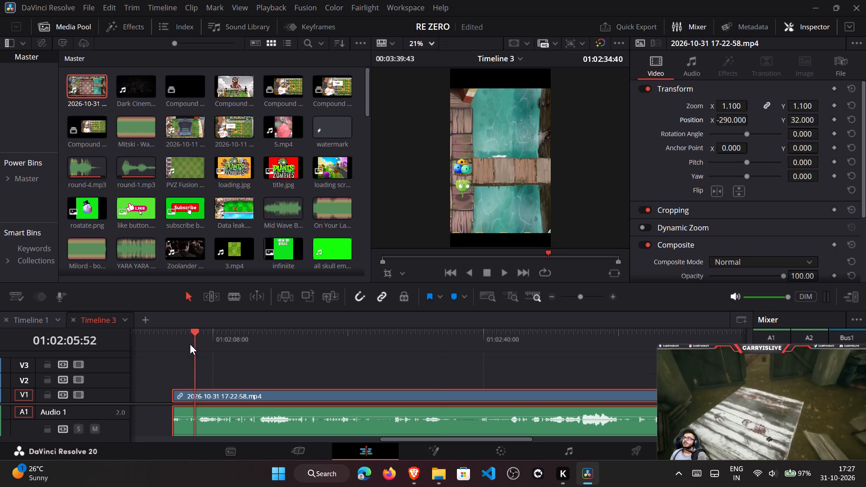
drag(190, 344, 328, 350)
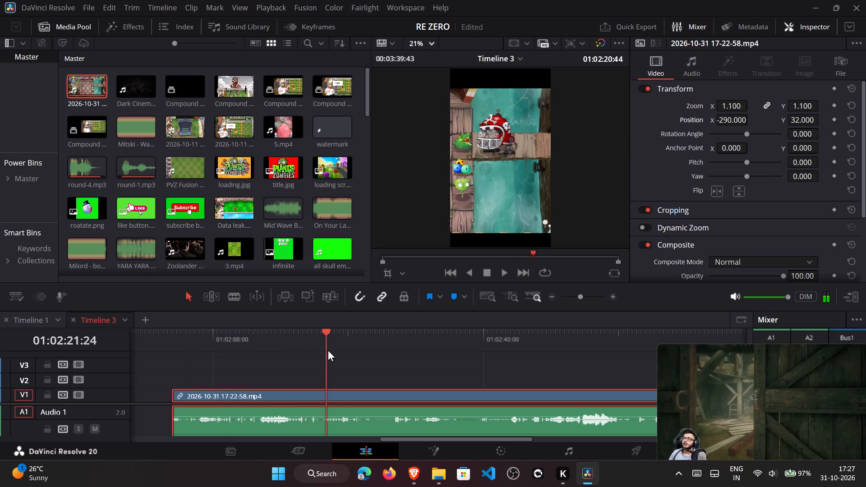
drag(328, 350, 357, 350)
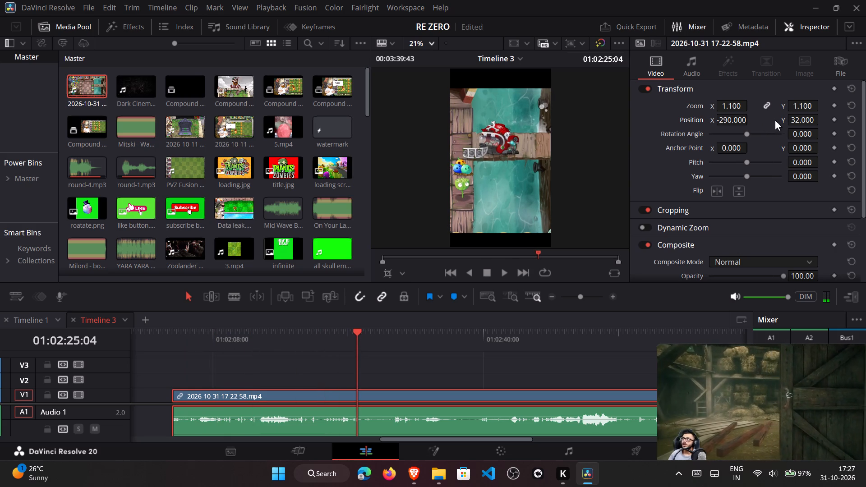
drag(796, 119, 805, 113)
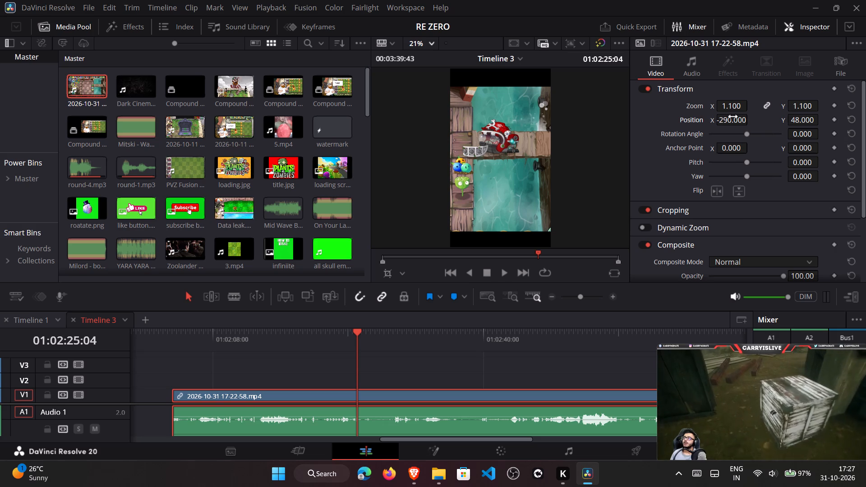
drag(733, 117, 742, 117)
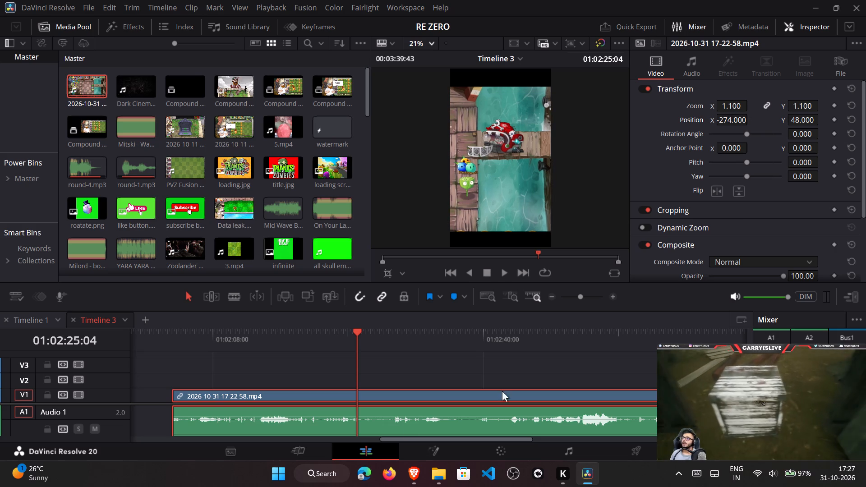
Place the playhead at the start of the gameplay clip on V1 and show that part of the timeline in more detail.
click(178, 339)
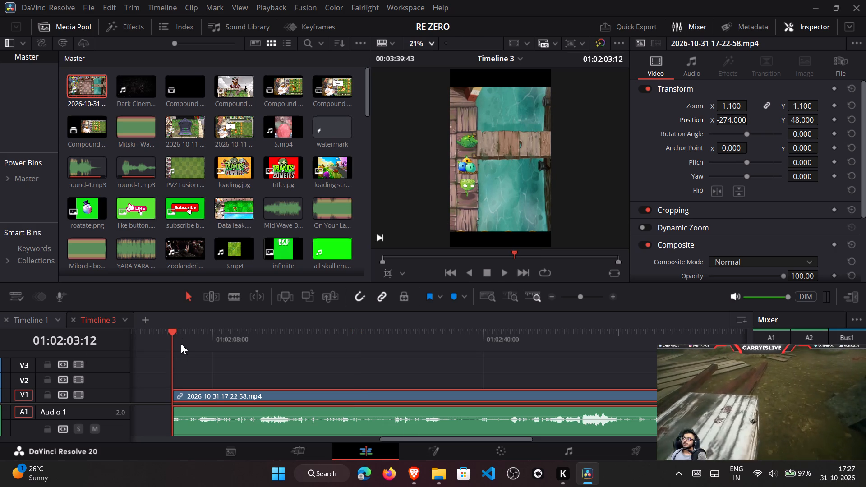
click(615, 300)
drag(430, 437, 438, 436)
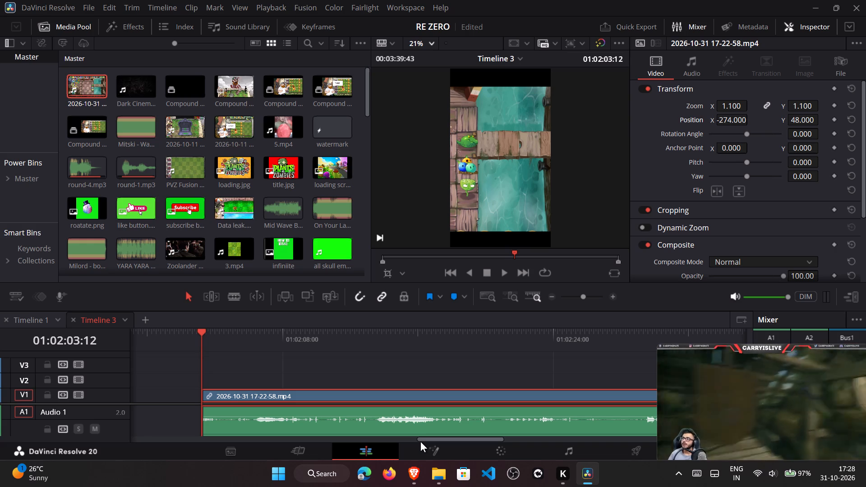
Look at the render settings for Timeline 3 on the Deliver page and return to the Edit page.
click(634, 455)
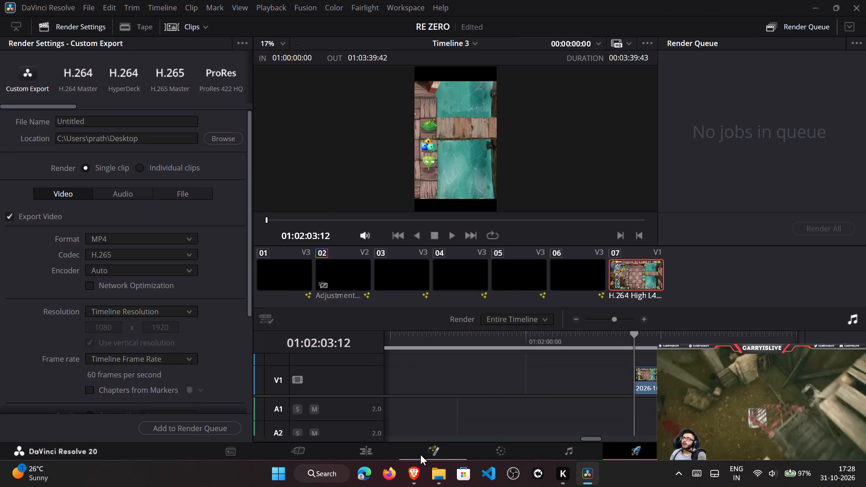
click(392, 455)
Switch to the desktop, look through the numbered videos in the PvZ Fusion folder down to its end, and close that folder.
click(817, 0)
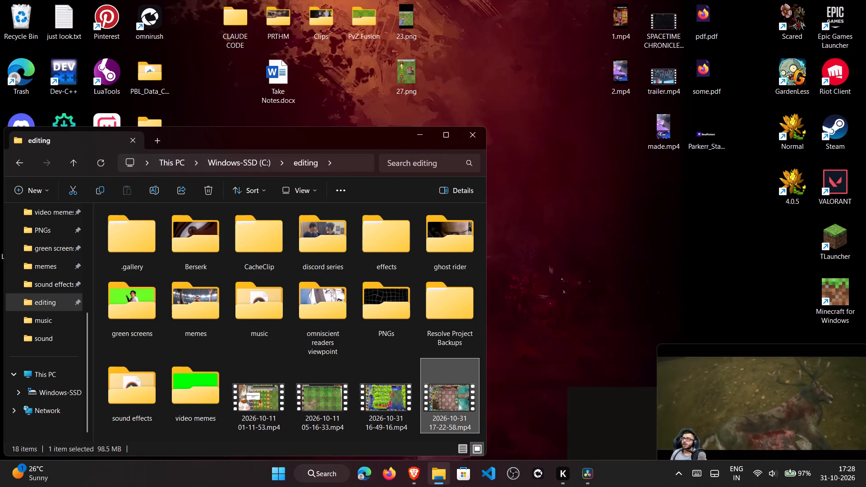
double_click(377, 36)
scroll(347, 239, down, 2)
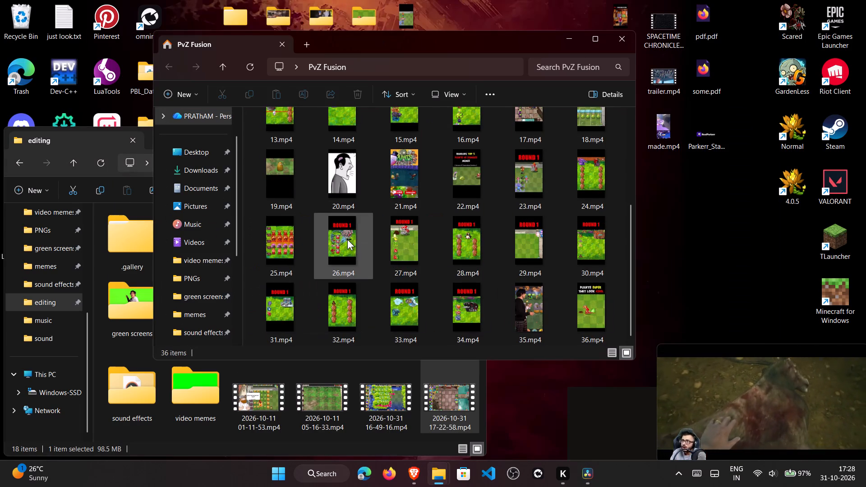
scroll(347, 239, down, 4)
click(613, 40)
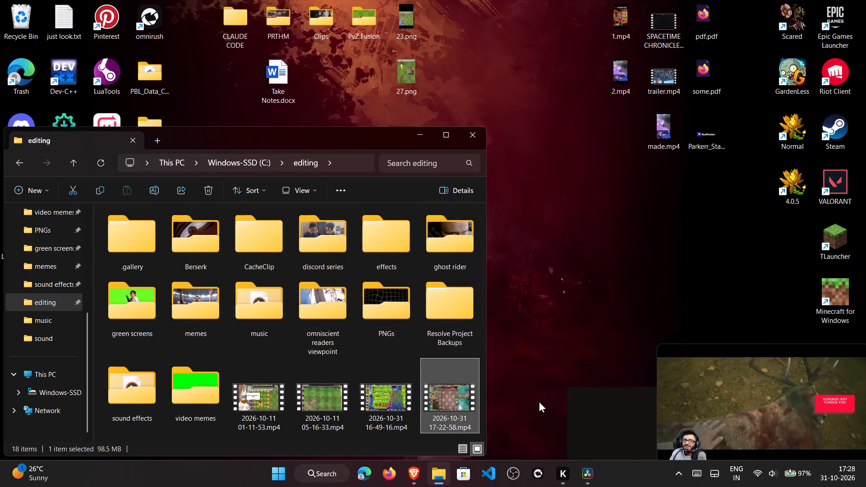
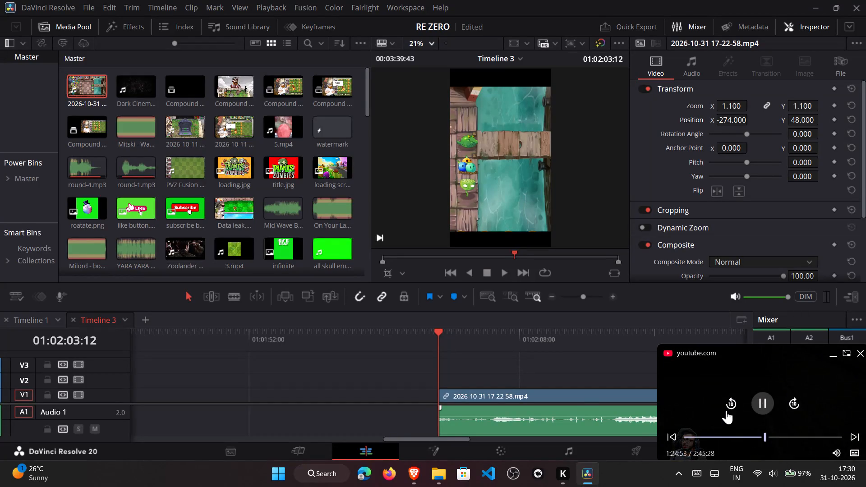
Jump back in 10-second skips in the floating YouTube video, and skip forward again to find the spot to watch.
triple_click(726, 409)
double_click(723, 408)
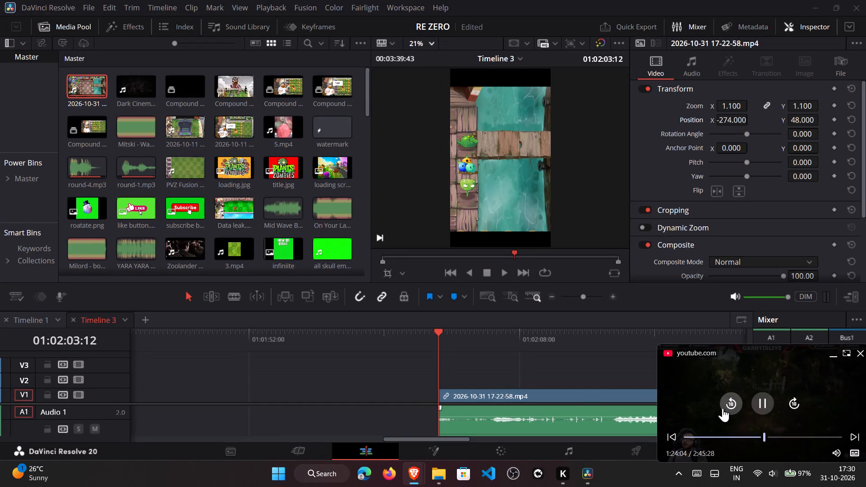
click(717, 417)
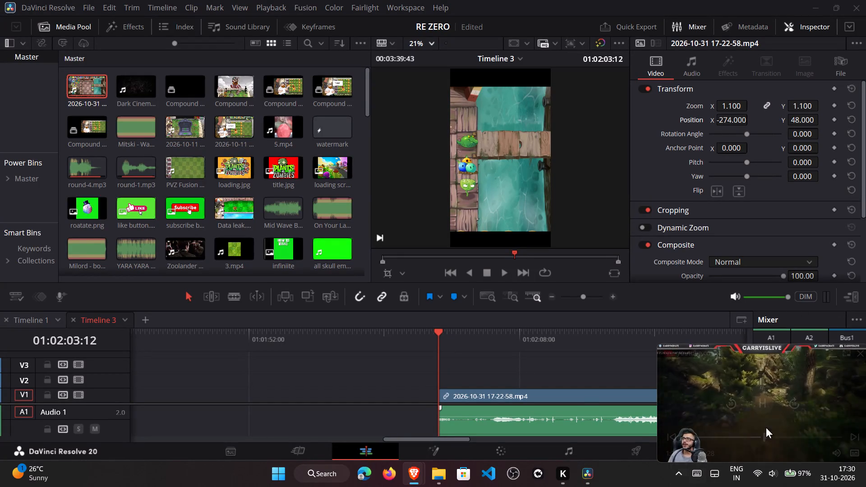
triple_click(795, 410)
click(795, 410)
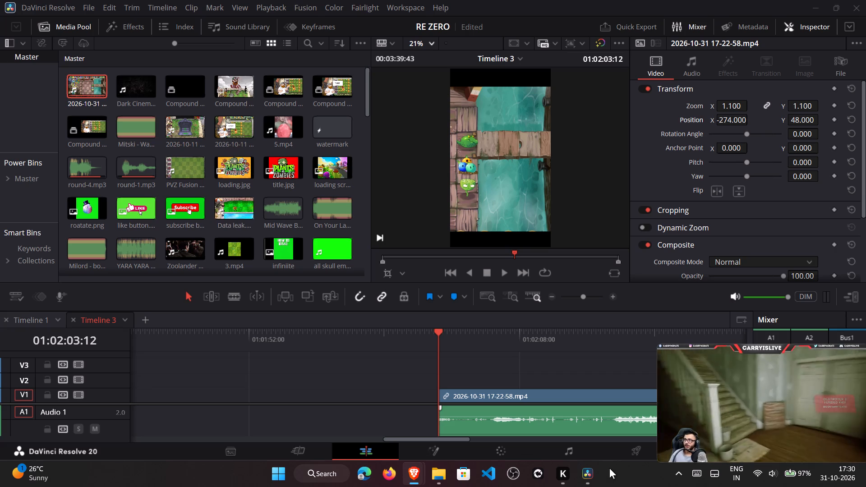
click(618, 480)
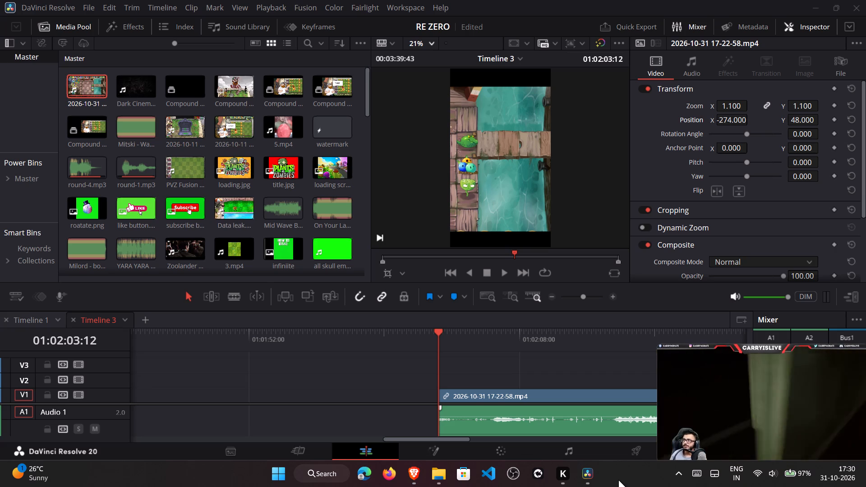
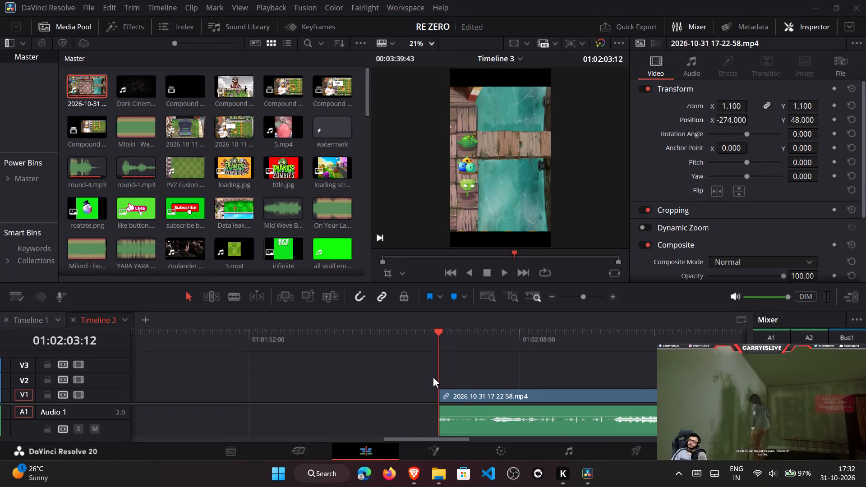
click(463, 402)
drag(470, 395, 116, 395)
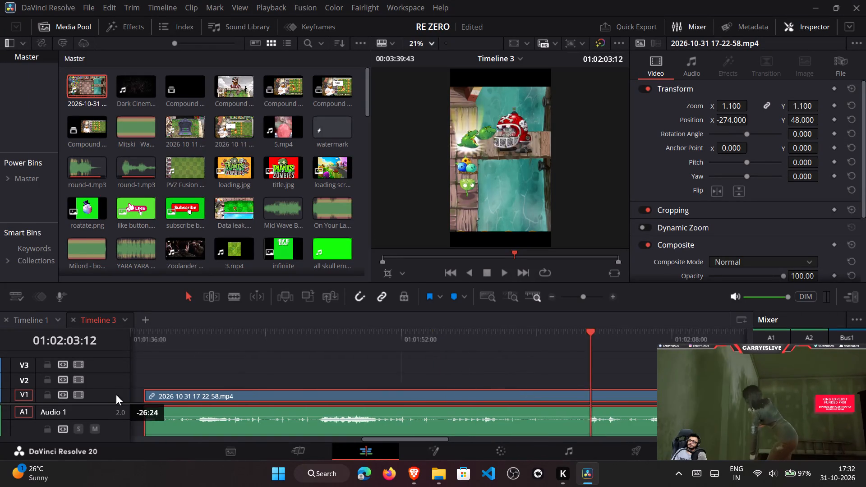
drag(116, 395, 186, 404)
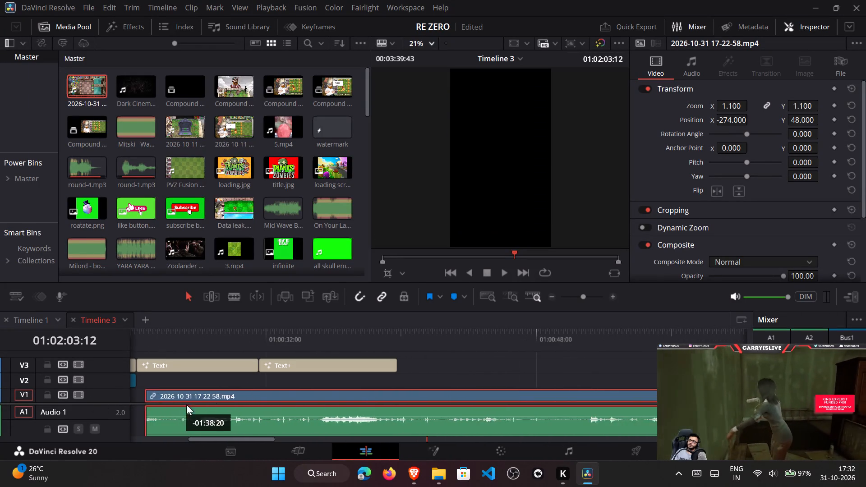
drag(186, 404, 521, 392)
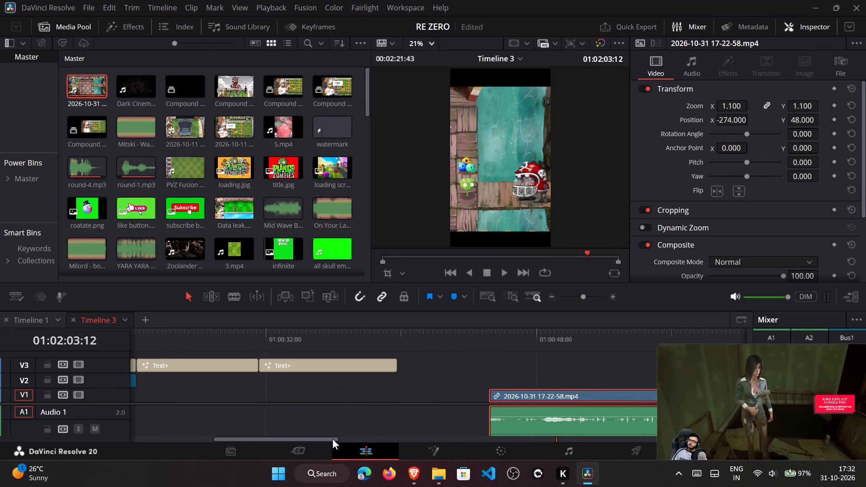
drag(332, 439, 429, 438)
triple_click(548, 295)
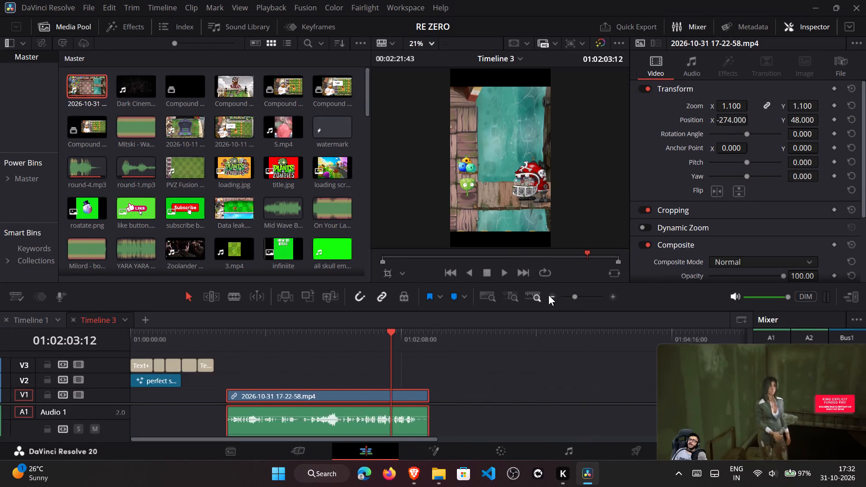
click(548, 295)
Find where the football zombie enters near the moved clip's beginning and trim the clip's start to 01:00:49:16.
click(184, 339)
click(610, 302)
triple_click(613, 299)
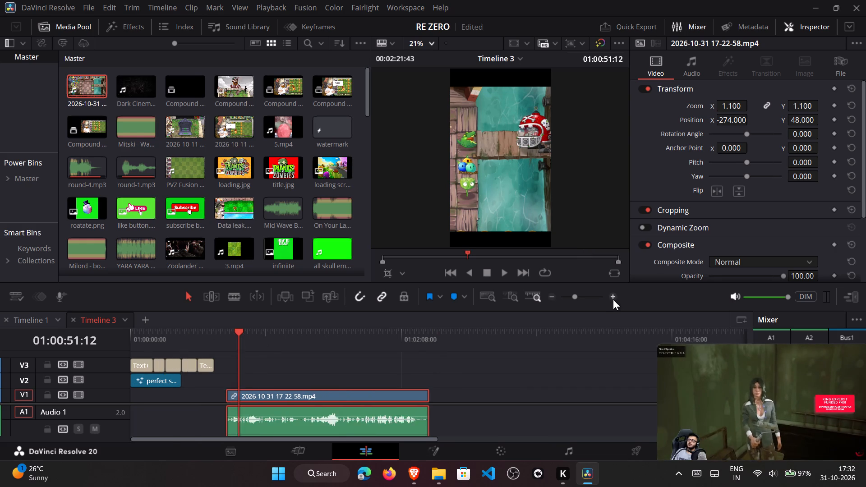
click(613, 299)
click(362, 337)
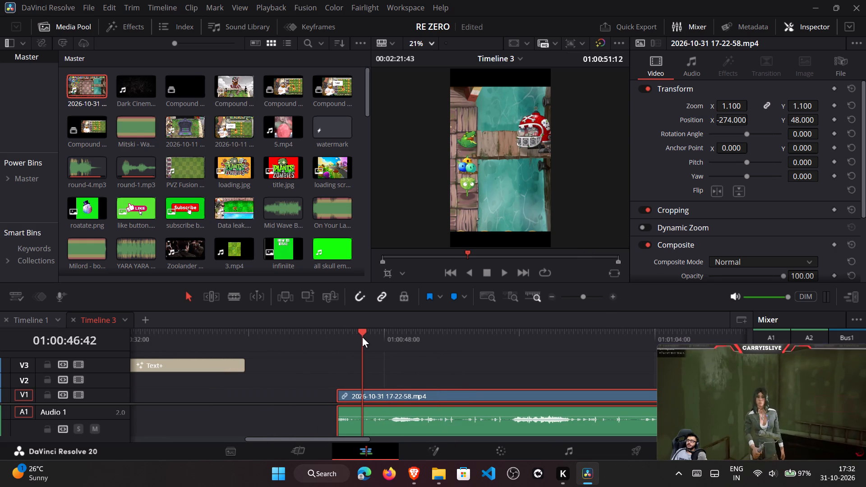
drag(359, 338, 343, 340)
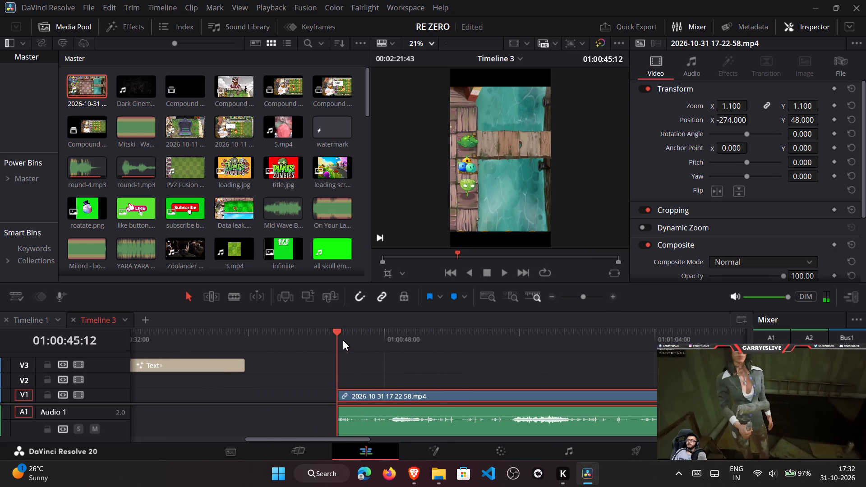
drag(343, 340, 390, 337)
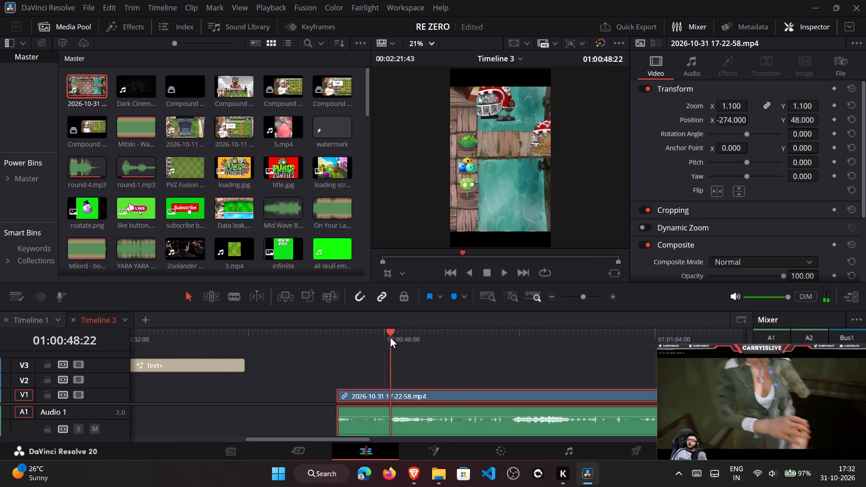
drag(390, 337, 407, 332)
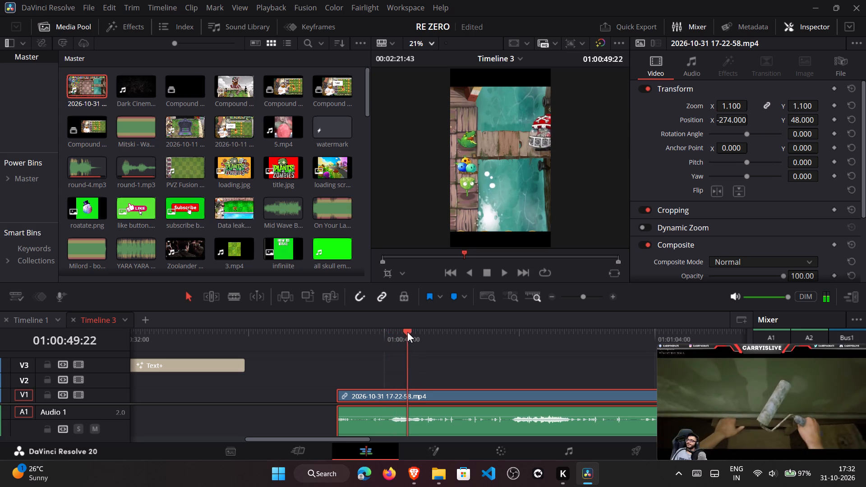
drag(407, 332, 401, 328)
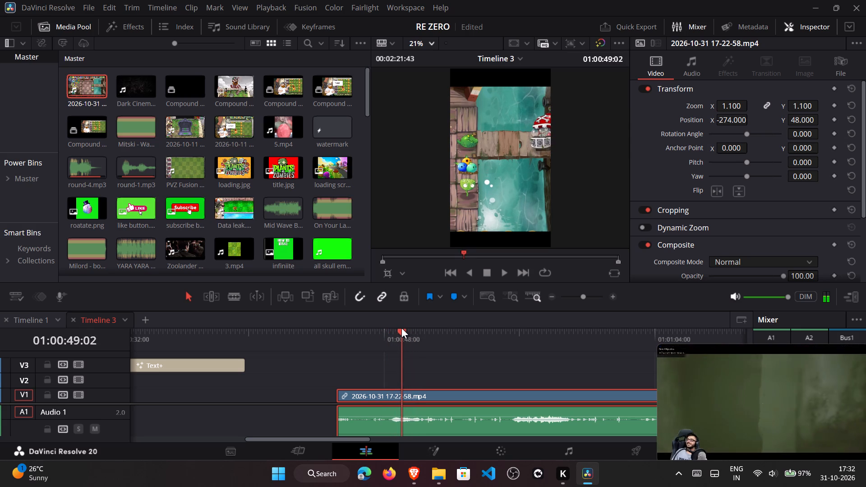
drag(401, 328, 405, 326)
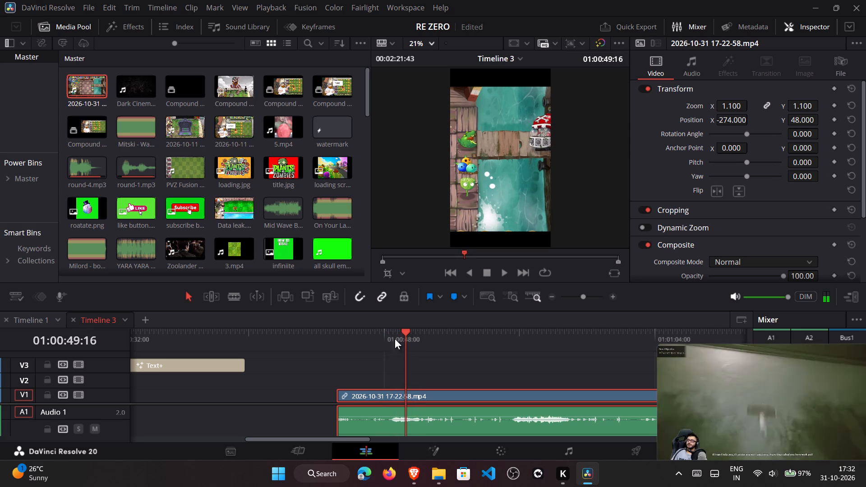
drag(342, 389, 414, 373)
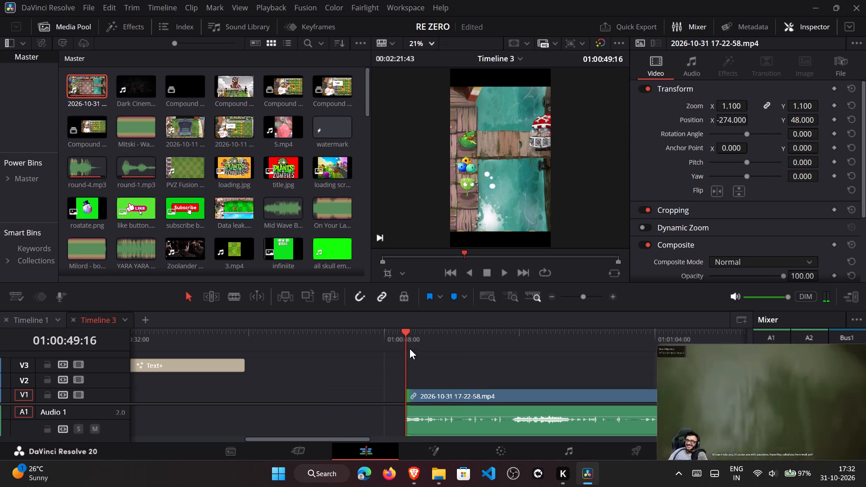
Play through the trimmed gameplay to the moment after the football zombie is gone and split the clip at 01:01:08:12.
click(507, 271)
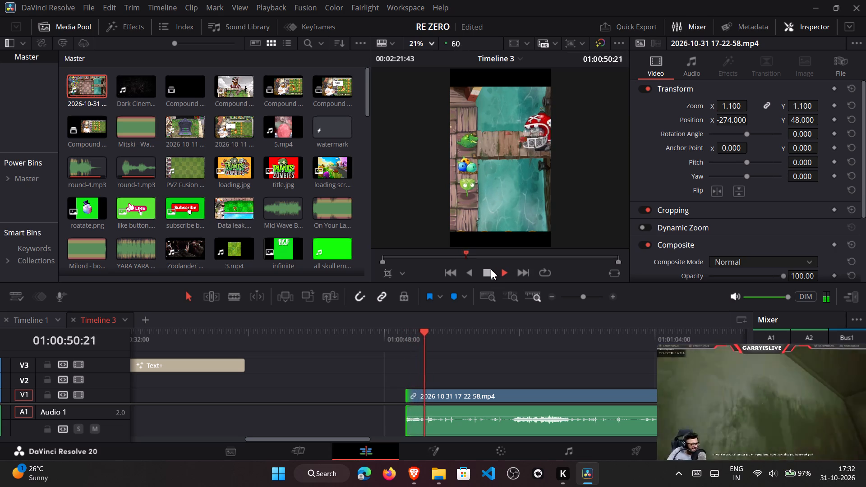
click(547, 293)
drag(347, 438, 409, 433)
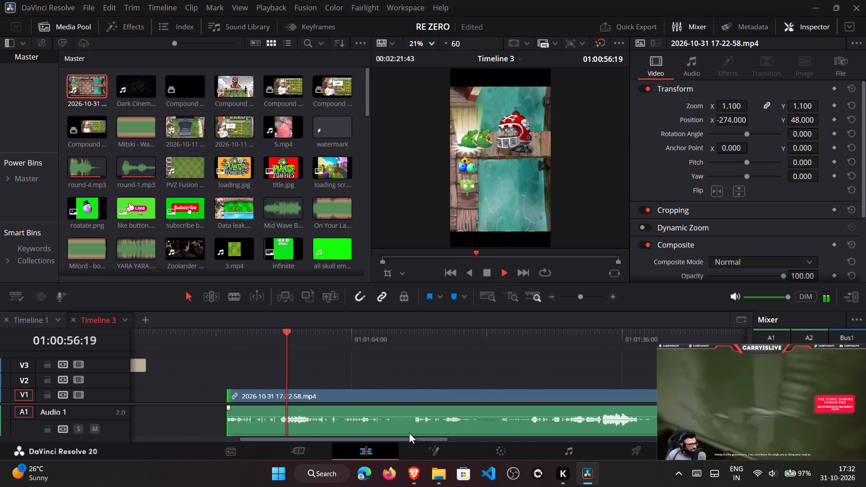
double_click(615, 297)
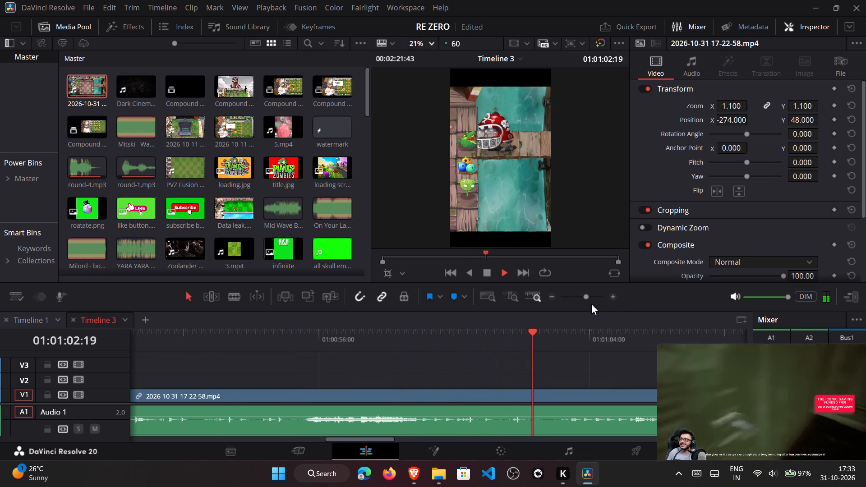
click(484, 273)
drag(375, 438, 417, 433)
click(508, 279)
click(486, 272)
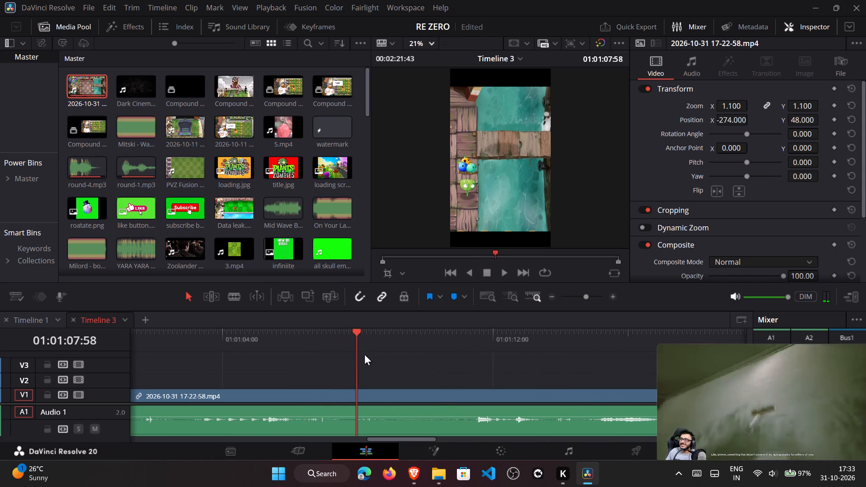
drag(361, 349, 327, 350)
click(502, 275)
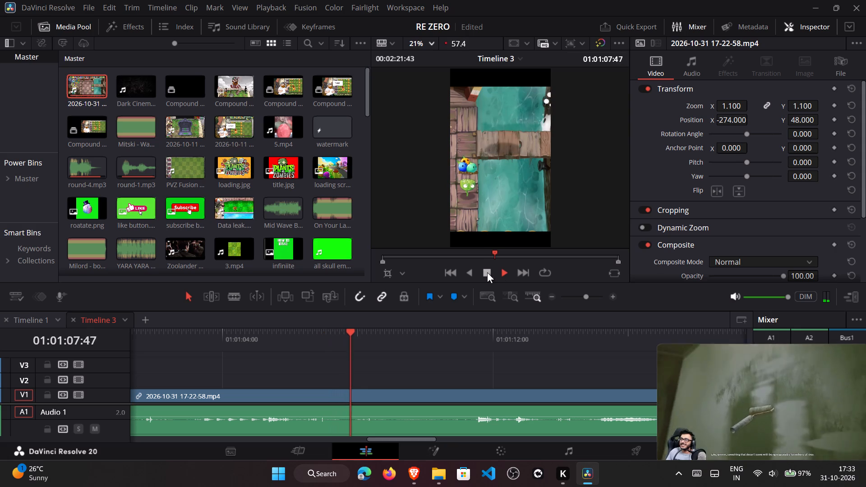
click(487, 272)
drag(382, 335, 364, 336)
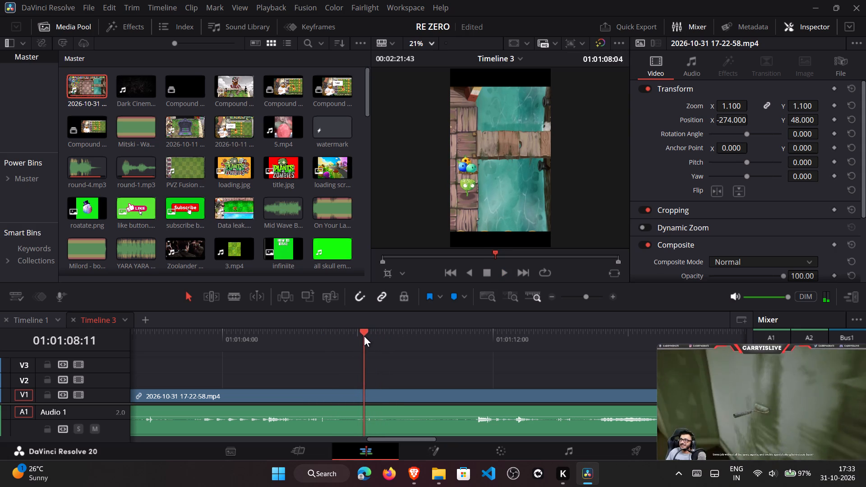
drag(364, 336, 364, 336)
click(242, 295)
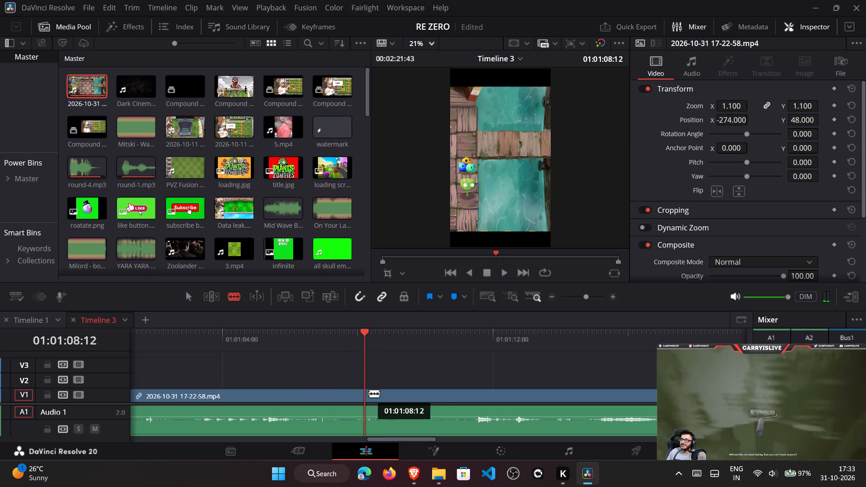
click(369, 393)
click(194, 297)
Find the next football zombie's entrance in the second gameplay clip and trim that clip's start to 01:01:24:12.
drag(373, 438, 389, 435)
drag(251, 346, 302, 347)
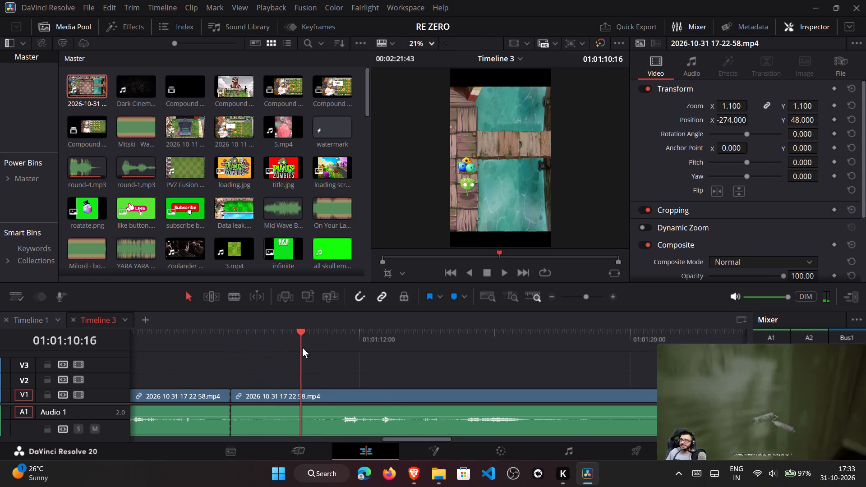
drag(302, 347, 452, 347)
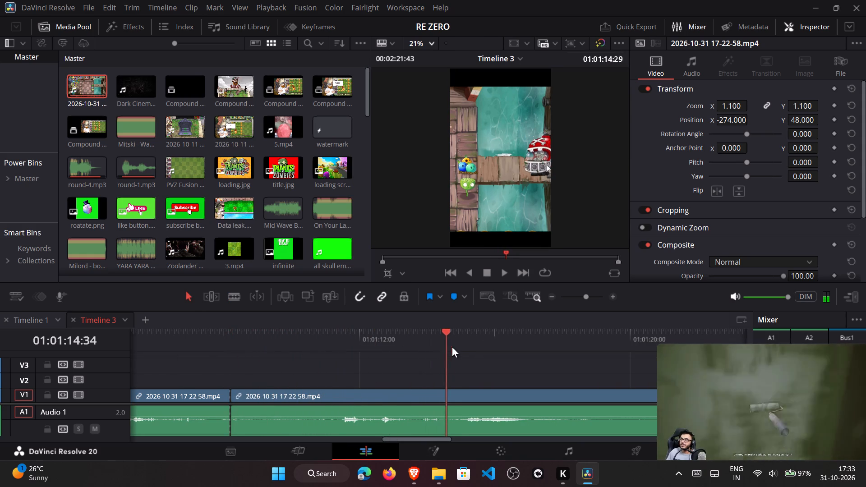
drag(452, 347, 564, 341)
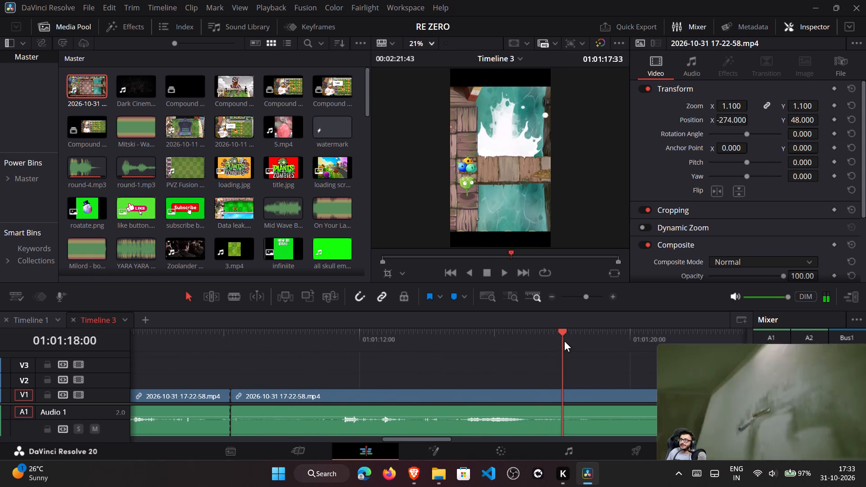
drag(564, 341, 560, 339)
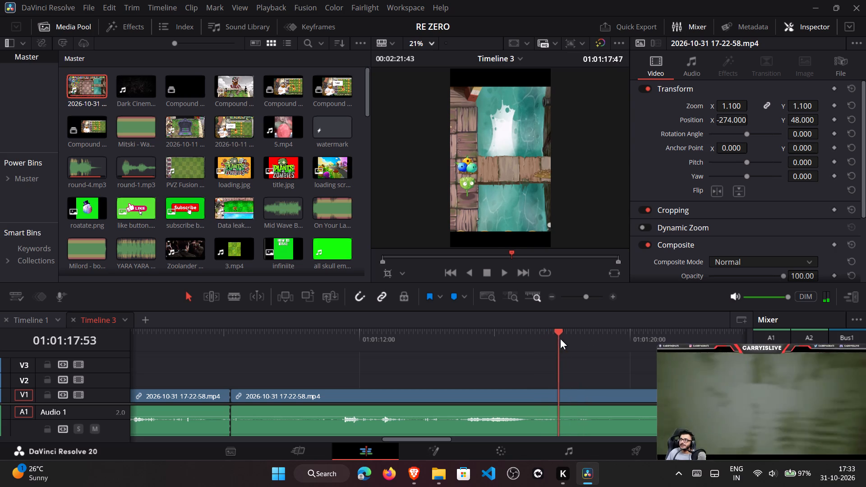
drag(560, 339, 567, 339)
click(552, 295)
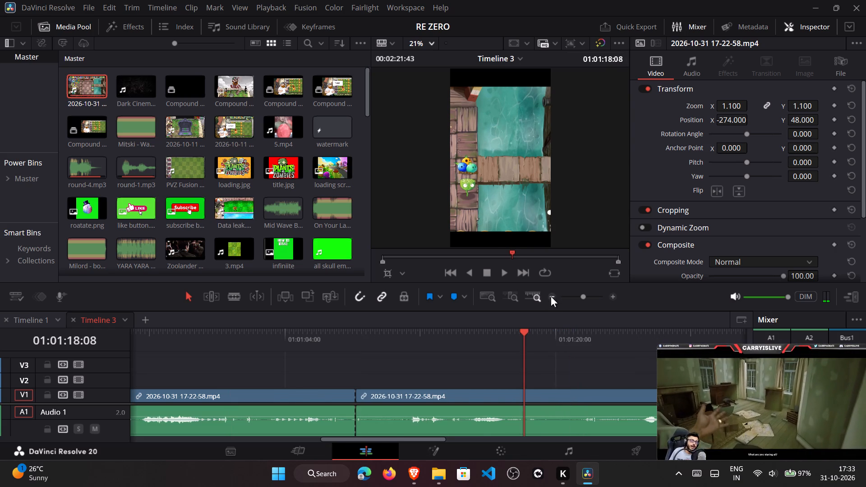
click(551, 296)
drag(489, 335, 539, 335)
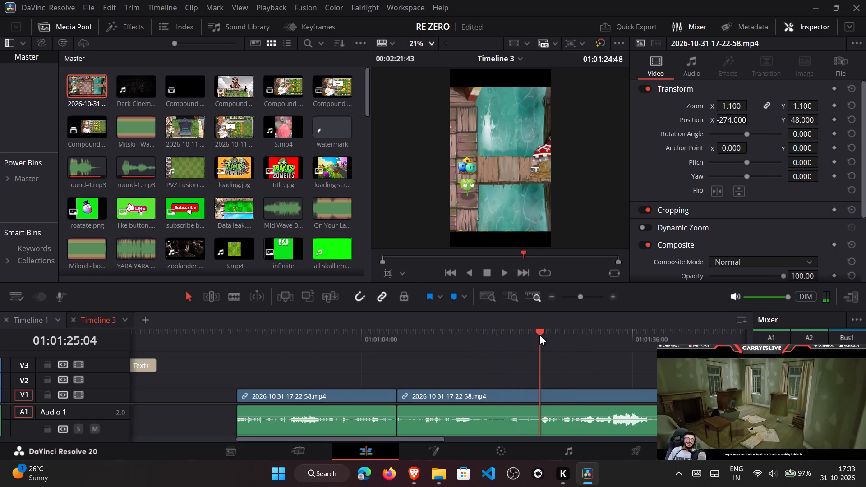
drag(539, 335, 529, 333)
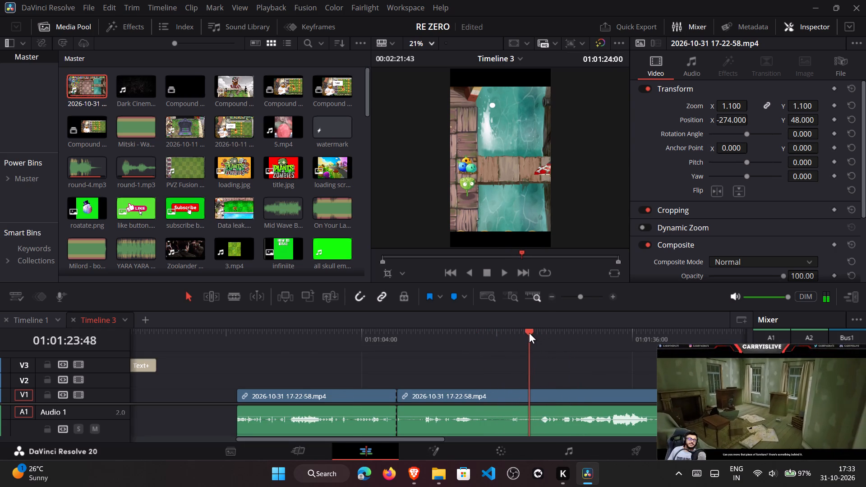
drag(529, 333, 532, 332)
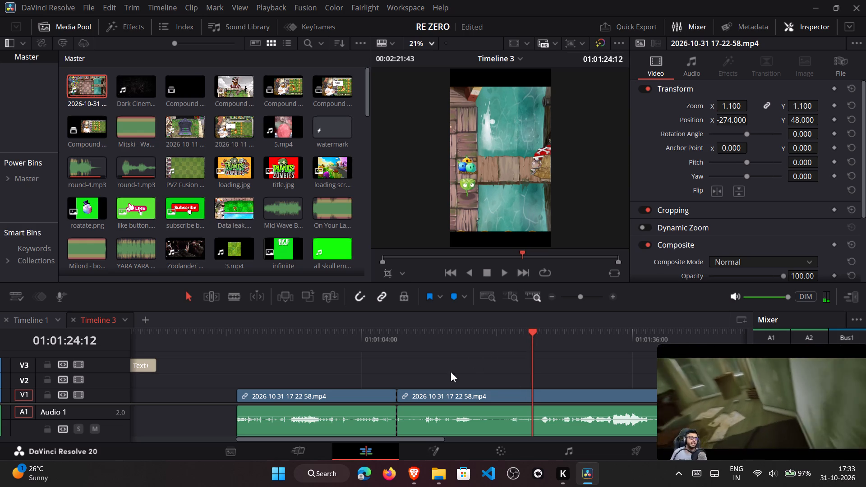
click(529, 336)
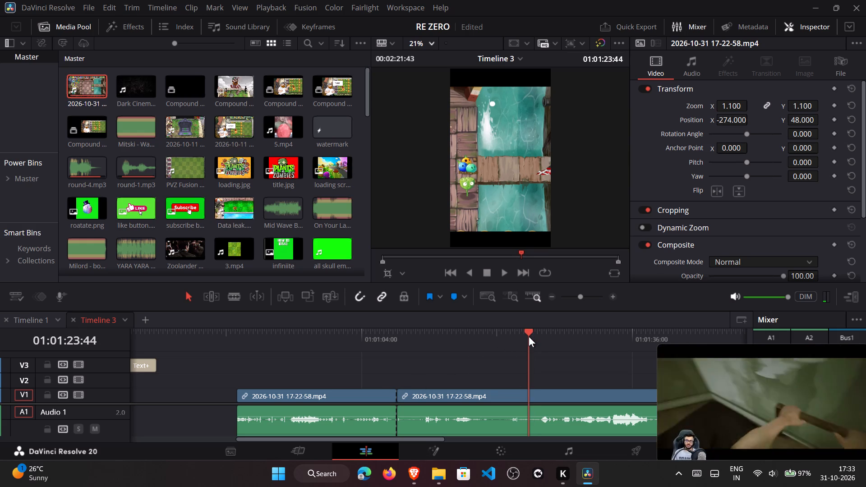
drag(526, 339, 532, 336)
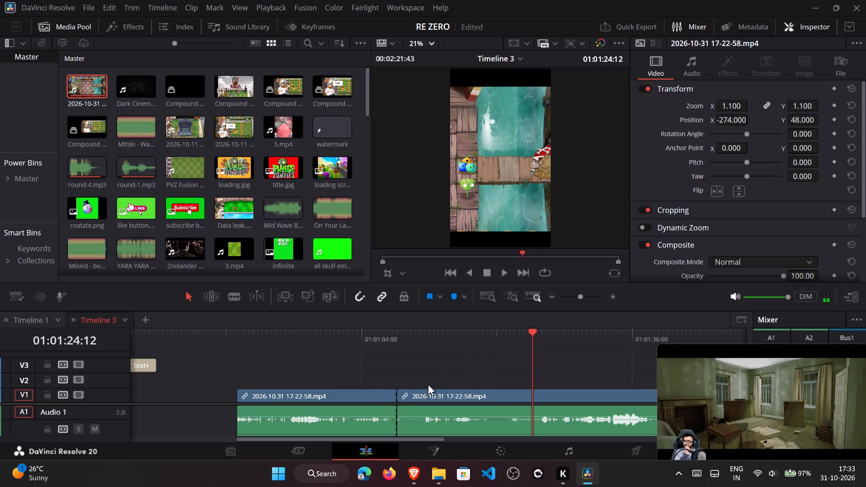
drag(401, 395, 529, 380)
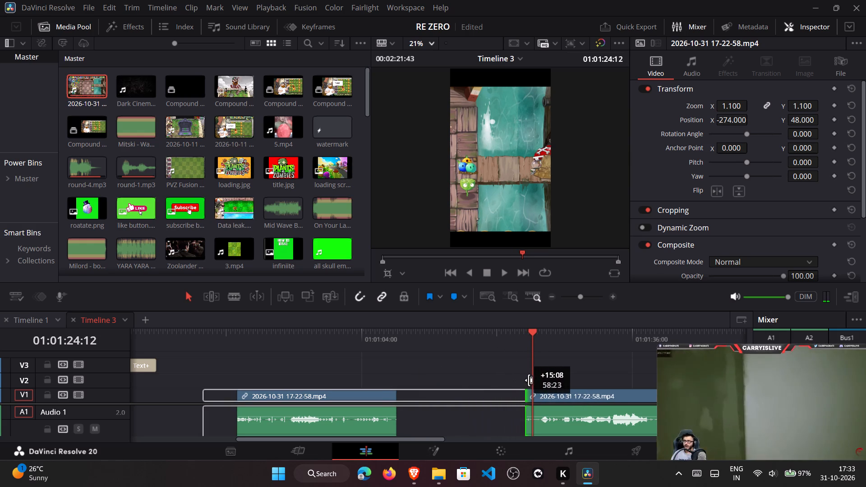
drag(529, 380, 531, 379)
Close the gap by moving the trimmed second gameplay clip against the end of the first one on V1.
drag(552, 392, 423, 394)
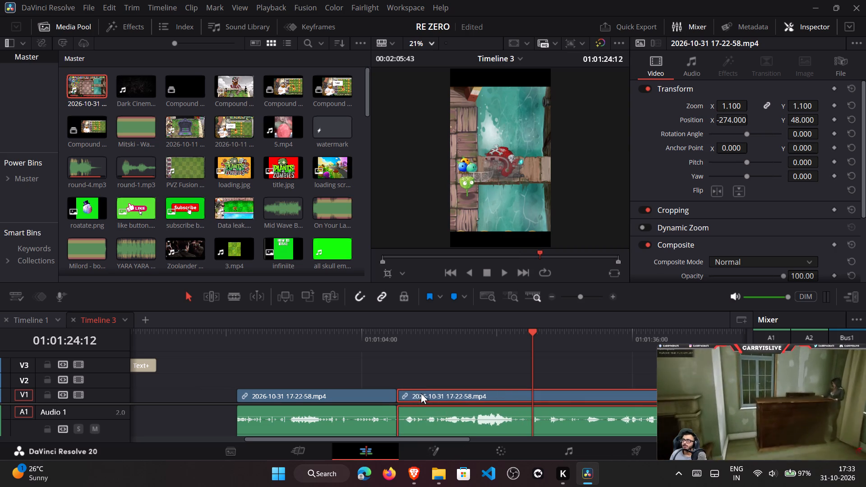
Play through the second gameplay clip to the moment the football zombie is defeated and split the clip at 01:01:22:52.
click(397, 348)
click(506, 276)
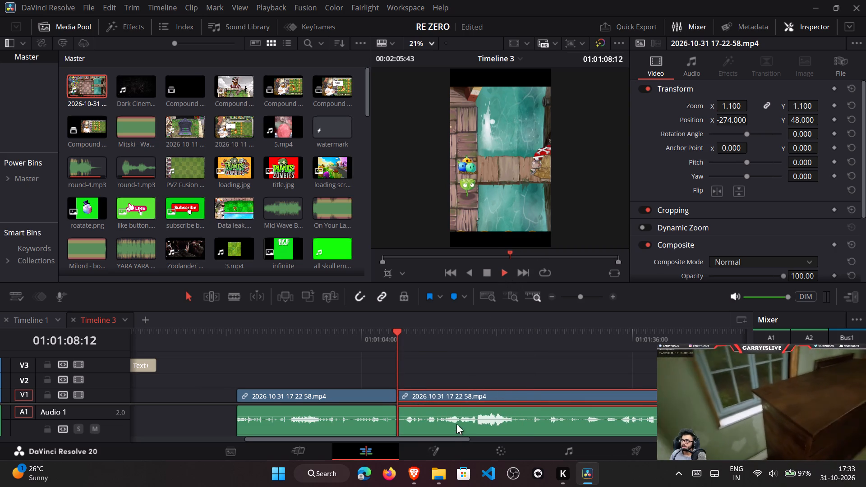
drag(451, 439, 479, 436)
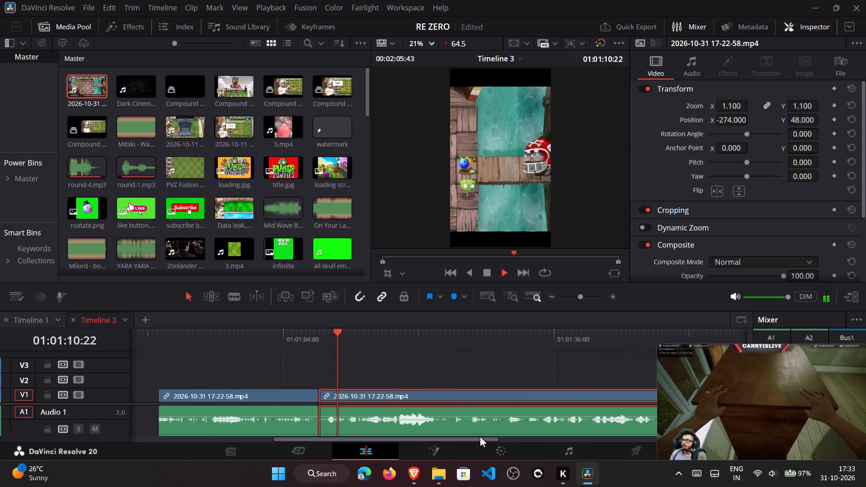
click(310, 346)
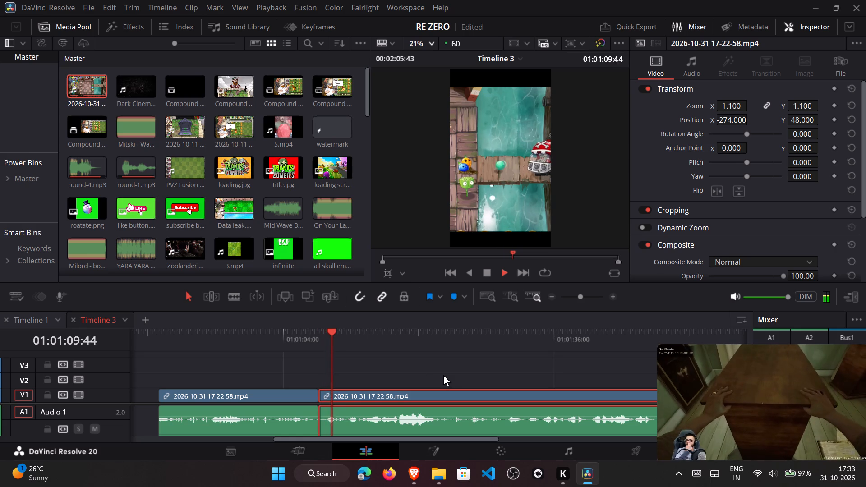
click(614, 298)
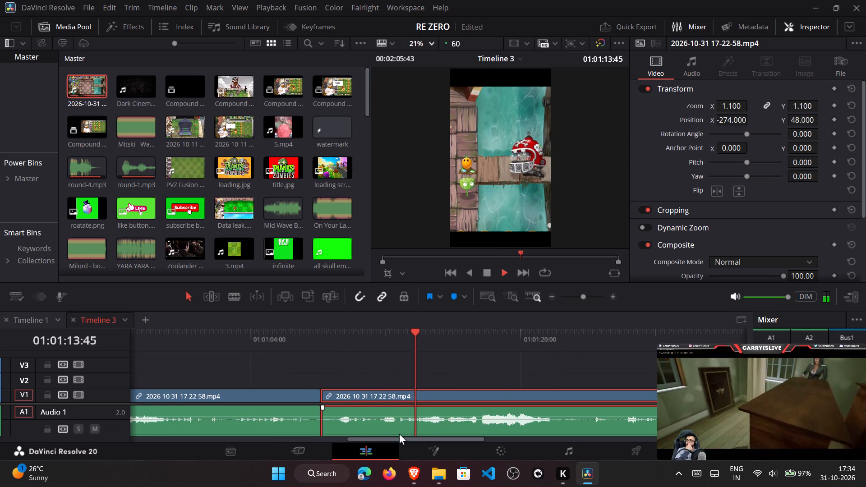
drag(396, 438, 429, 438)
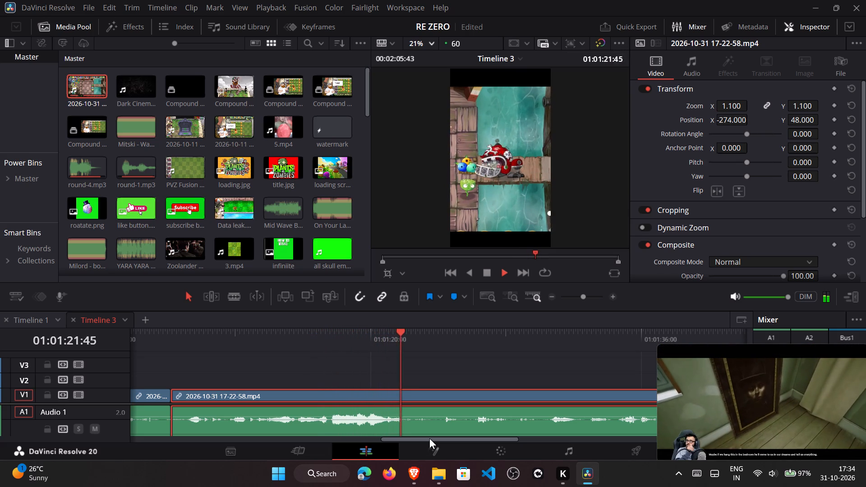
click(491, 272)
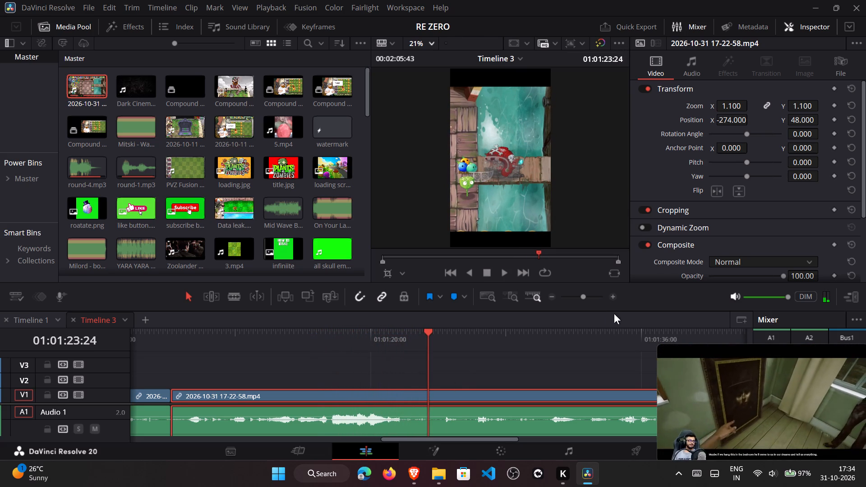
click(617, 300)
triple_click(613, 298)
drag(410, 347, 396, 349)
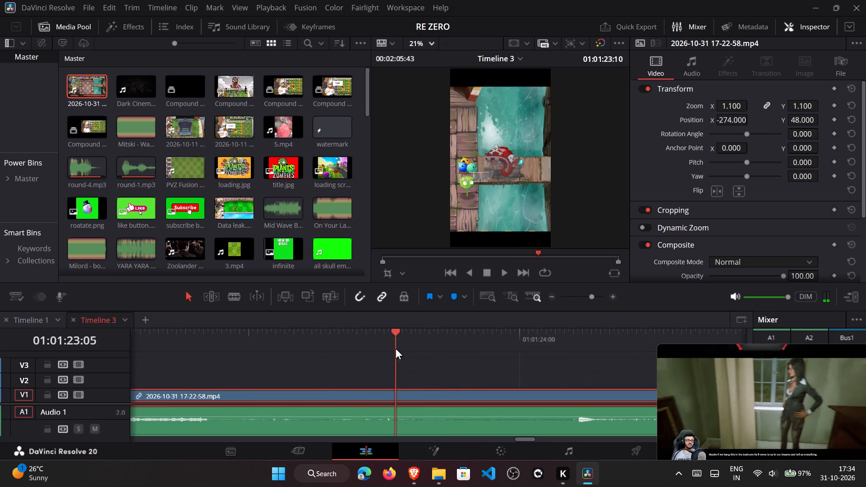
drag(396, 349, 337, 352)
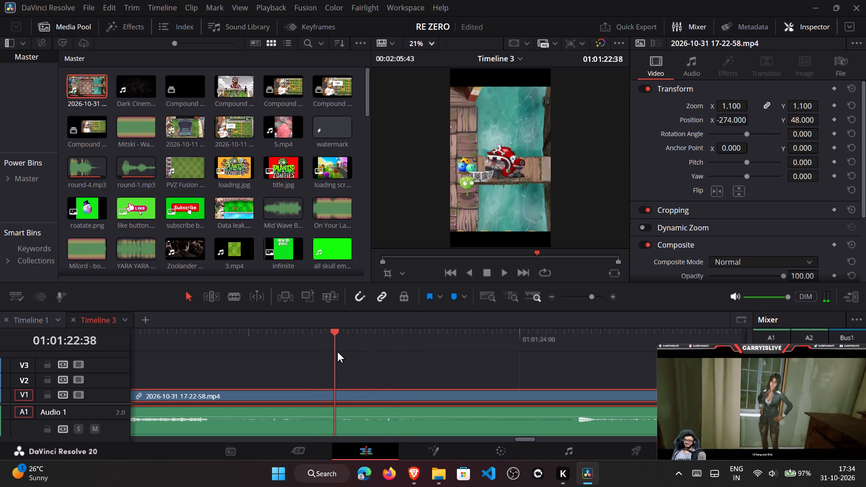
drag(337, 352, 366, 353)
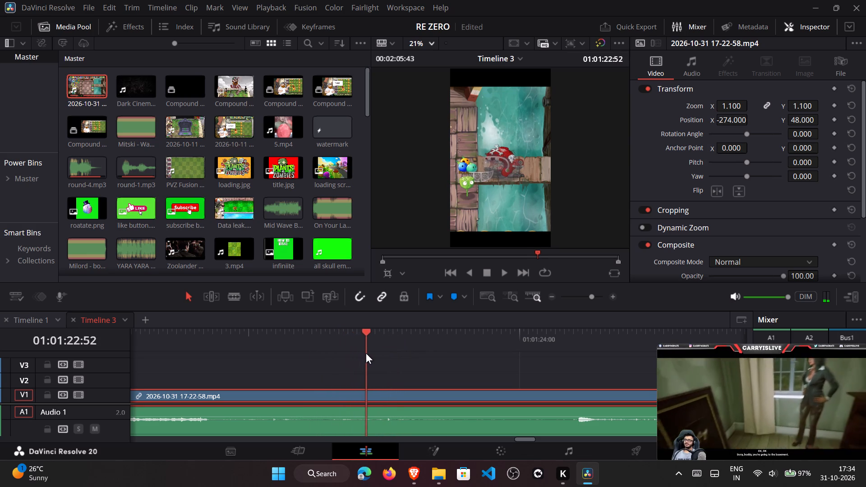
drag(366, 353, 368, 353)
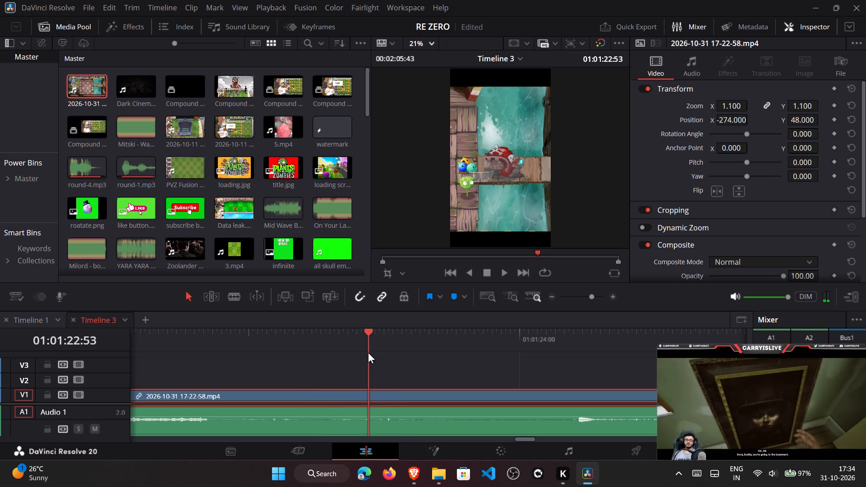
drag(368, 353, 365, 354)
click(234, 300)
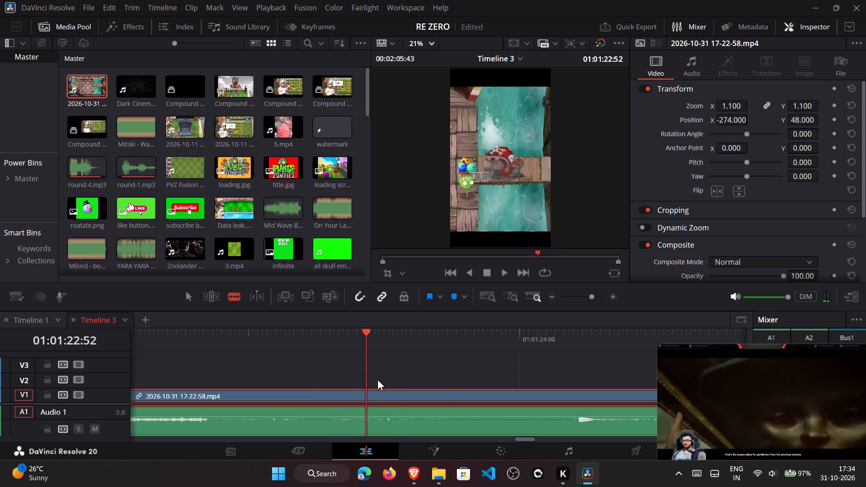
click(368, 388)
click(161, 285)
click(187, 297)
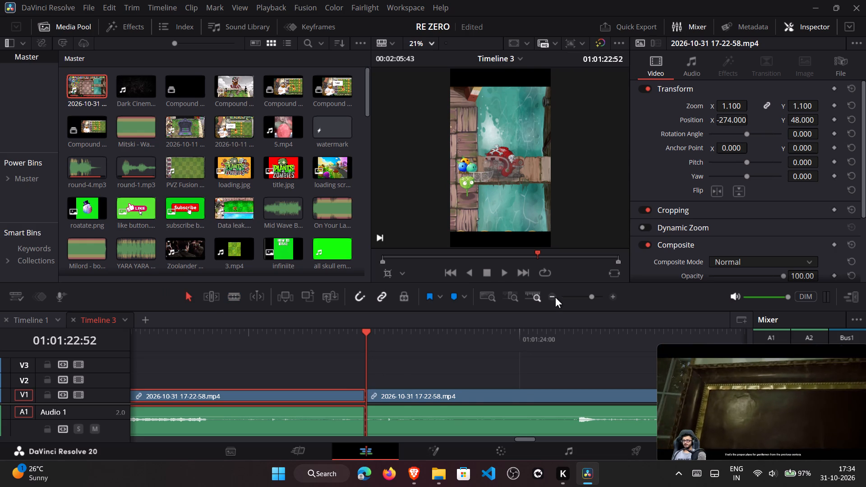
Find the next football zombie's entrance after the cut and trim the third gameplay clip's start to about 01:01:30:16.
triple_click(555, 297)
drag(465, 344, 513, 345)
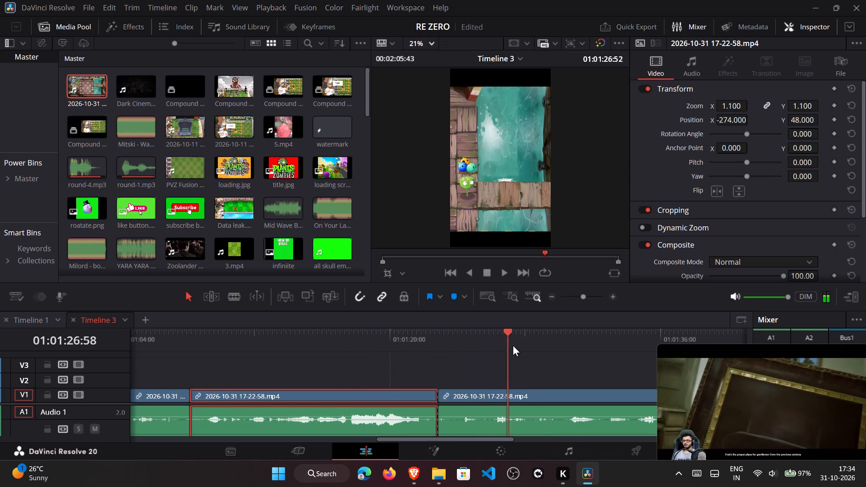
drag(513, 345, 573, 349)
drag(450, 441, 450, 440)
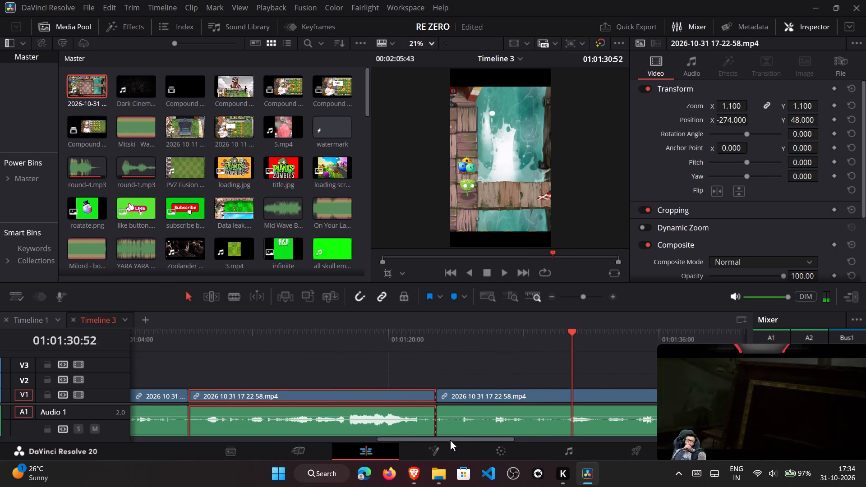
drag(450, 440, 470, 434)
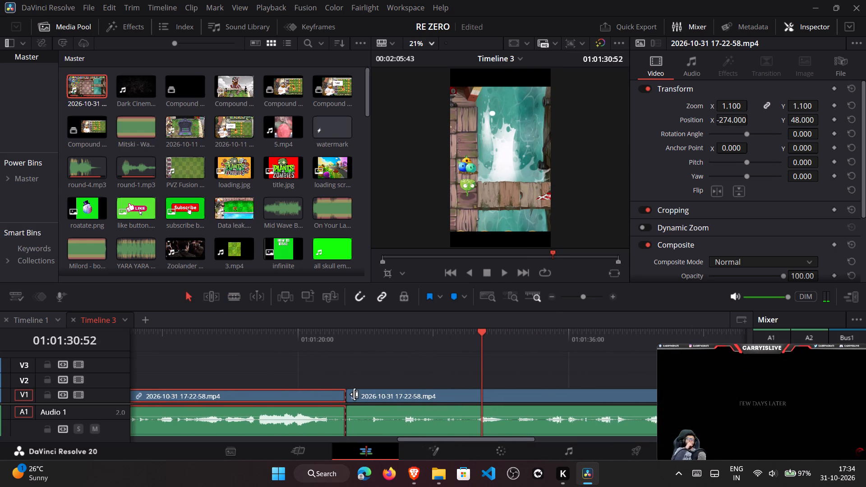
drag(354, 394, 479, 385)
Examine the opening frames of the trimmed third gameplay clip for the football zombie's entrance, up to 01:01:31:28.
click(474, 350)
triple_click(612, 293)
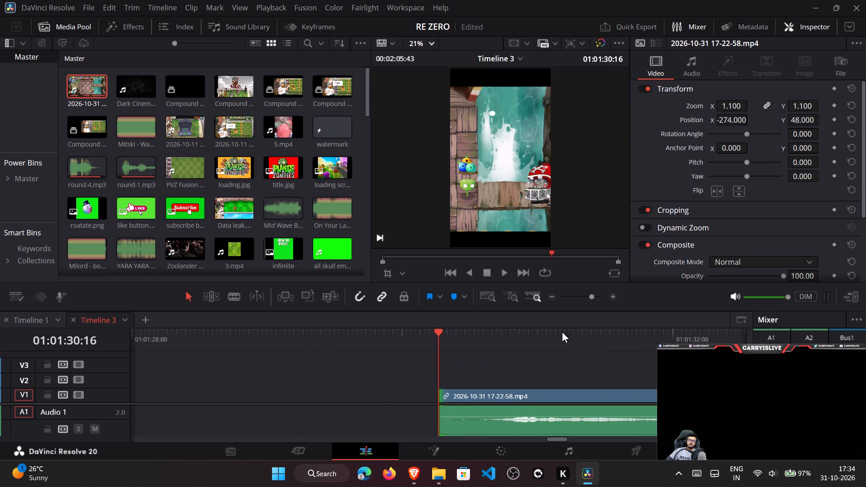
drag(446, 341, 493, 340)
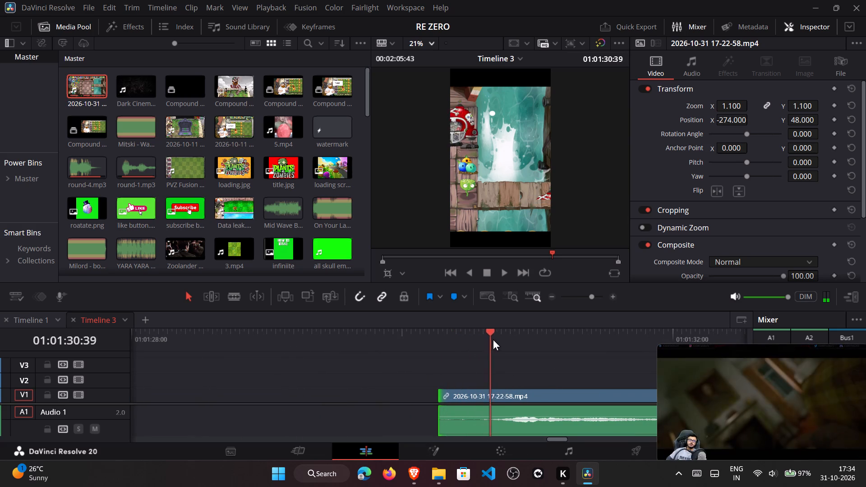
drag(493, 340, 600, 345)
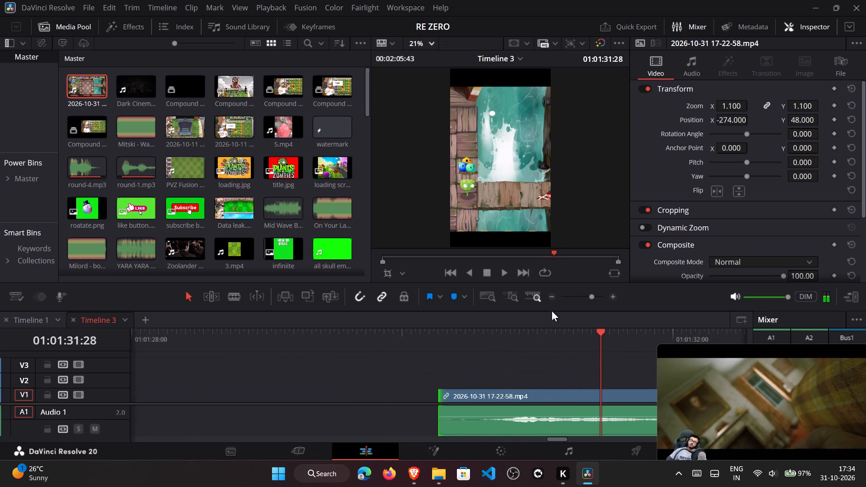
click(553, 301)
double_click(553, 300)
drag(479, 440, 494, 438)
click(613, 301)
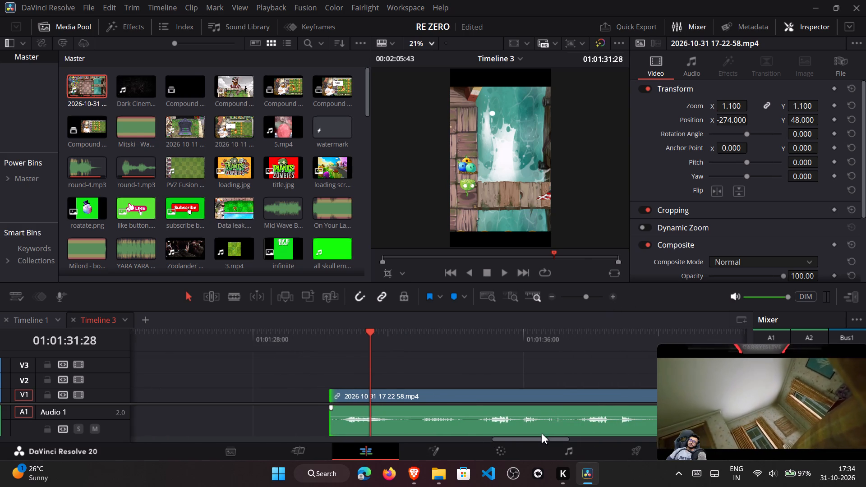
Move the third gameplay clip earlier on V1 so it starts at 01:01:23:13, shortly after the second clip.
drag(456, 395, 253, 398)
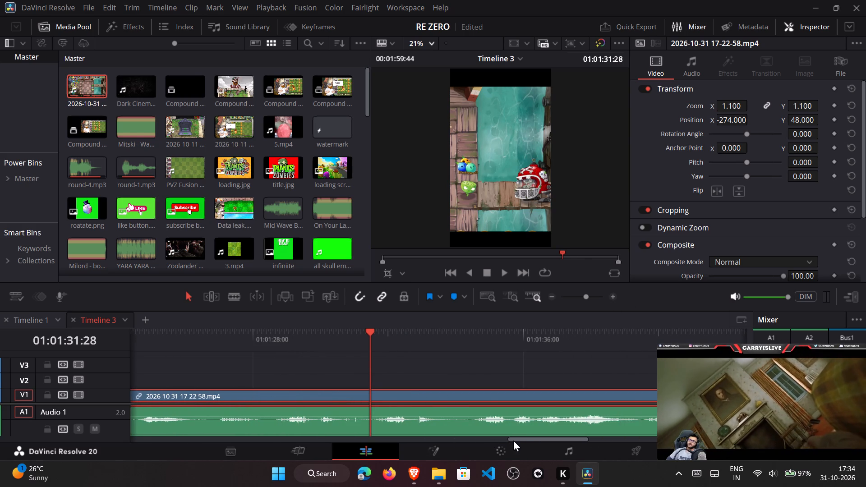
drag(521, 437, 475, 437)
drag(508, 394, 472, 396)
Scrub the third gameplay clip's opening to where the football zombie enters and trim the clip's start to 01:01:25:47.
click(439, 334)
drag(507, 438, 543, 432)
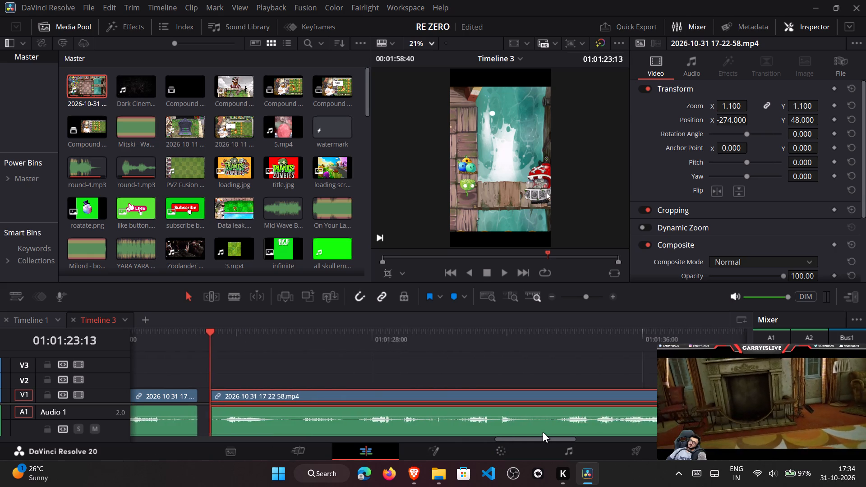
drag(543, 432, 544, 432)
drag(186, 340, 218, 340)
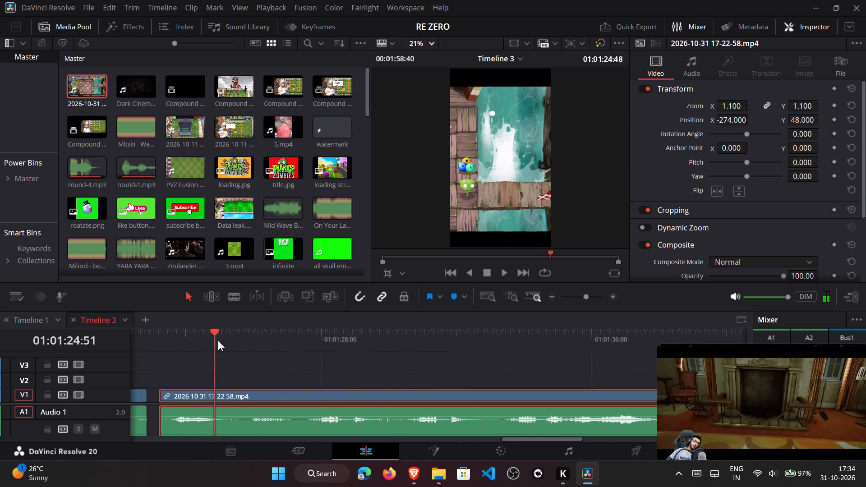
drag(218, 340, 244, 345)
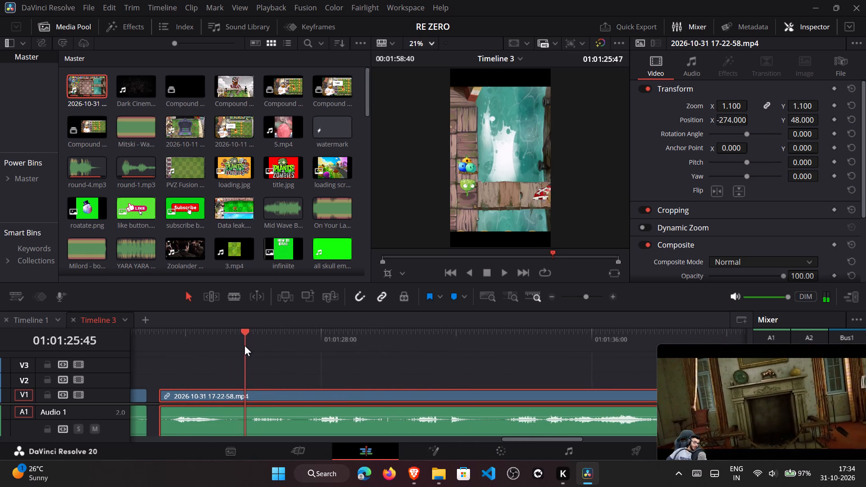
drag(244, 345, 246, 348)
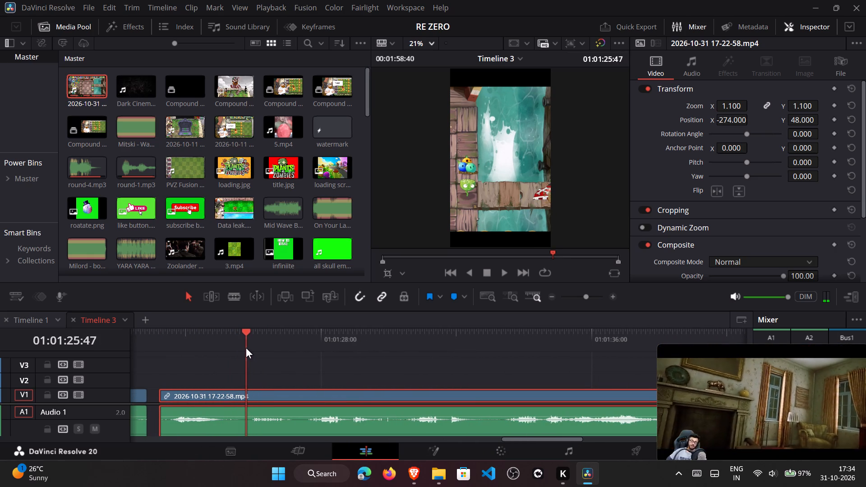
drag(164, 396, 252, 399)
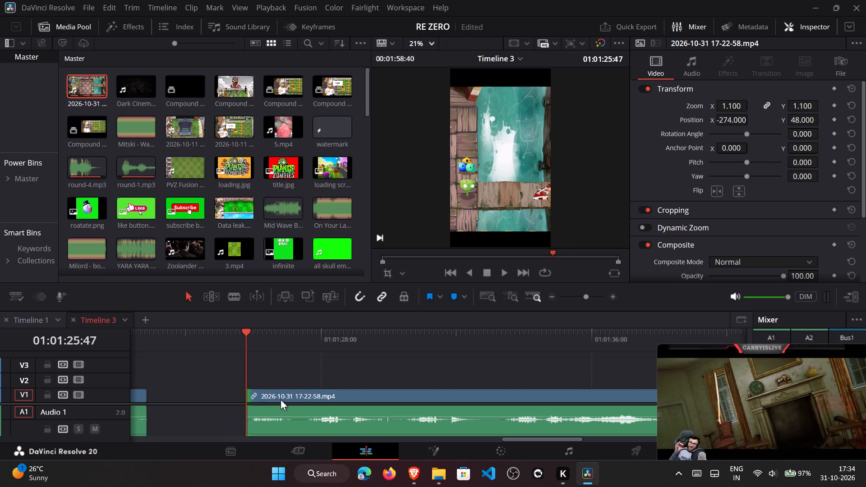
Close the gap by moving the trimmed third gameplay clip against the end of the second one on V1.
drag(287, 400, 216, 400)
click(184, 349)
click(178, 349)
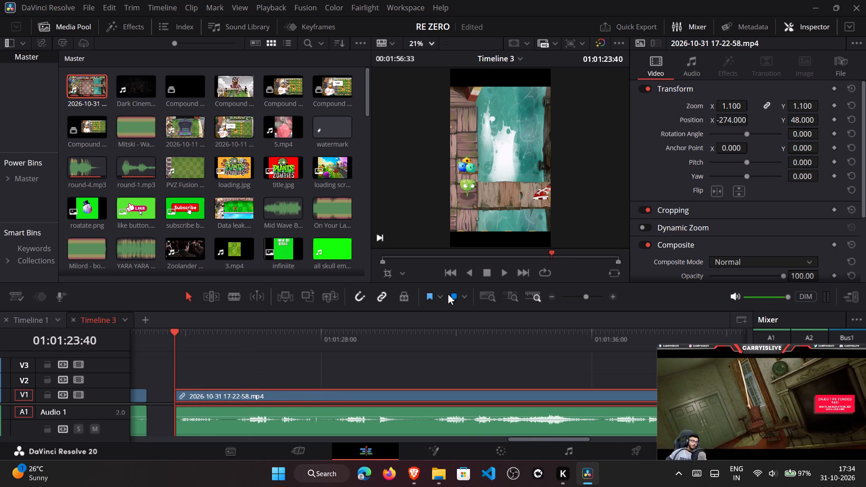
click(498, 274)
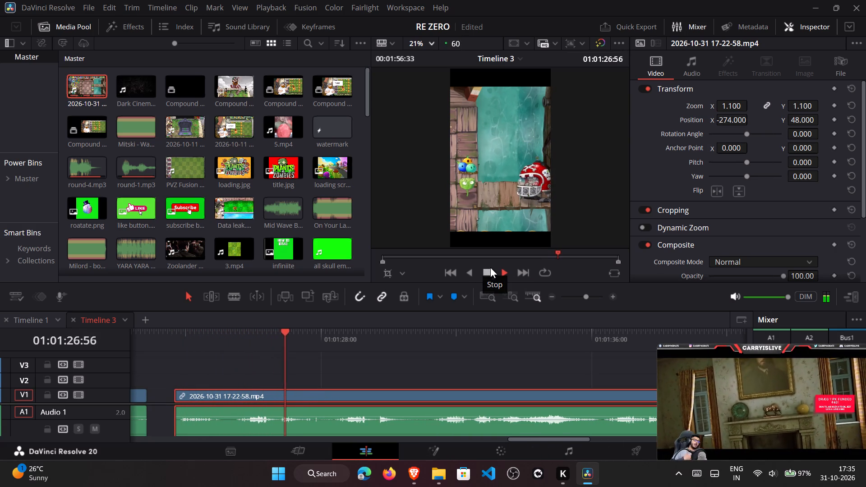
drag(187, 393, 172, 393)
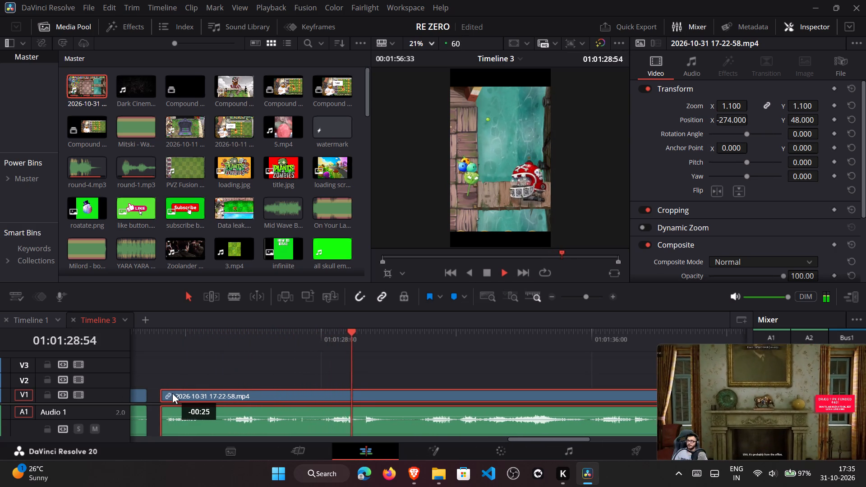
drag(172, 393, 166, 395)
Review the third gameplay clip's final seconds on V1 until the football zombie is gone and split the clip at 01:01:49:59.
click(138, 349)
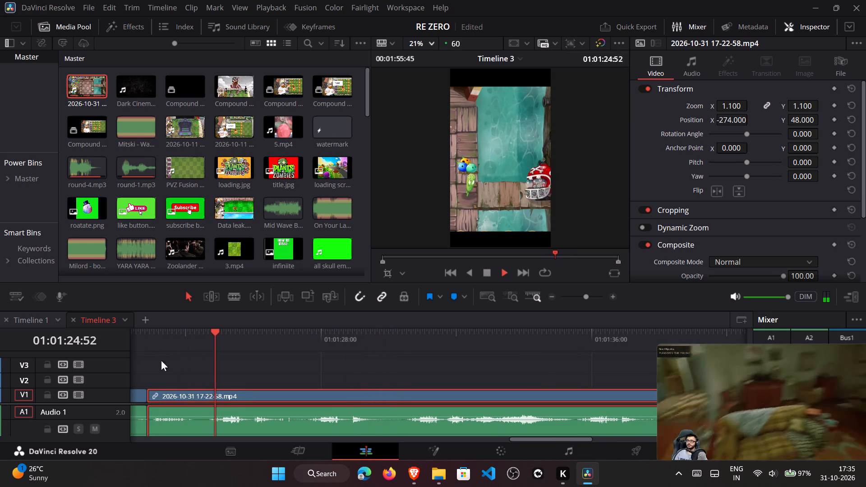
click(548, 296)
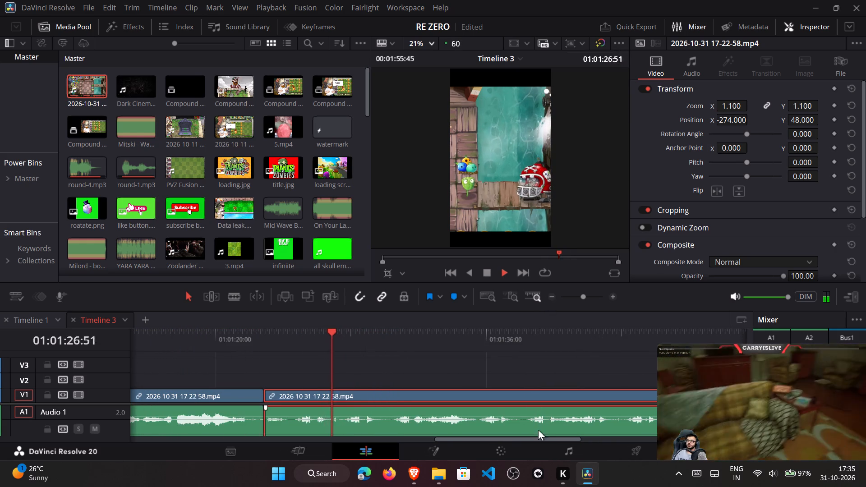
drag(539, 438, 569, 435)
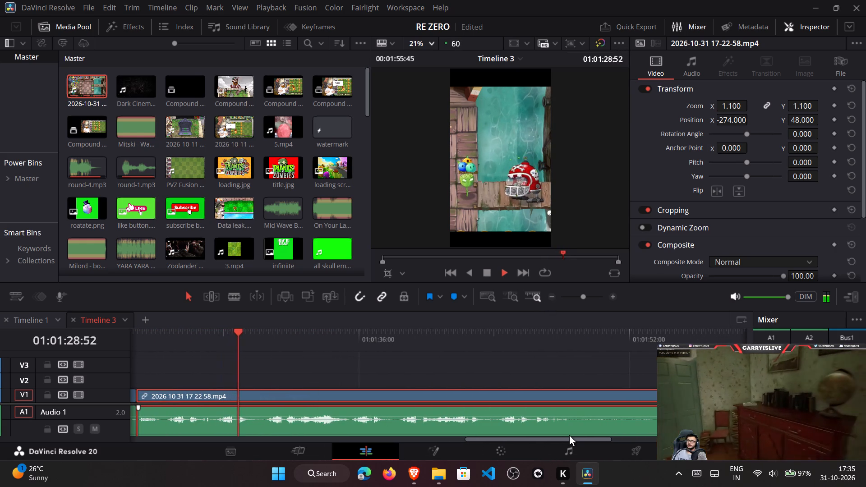
drag(570, 440, 581, 439)
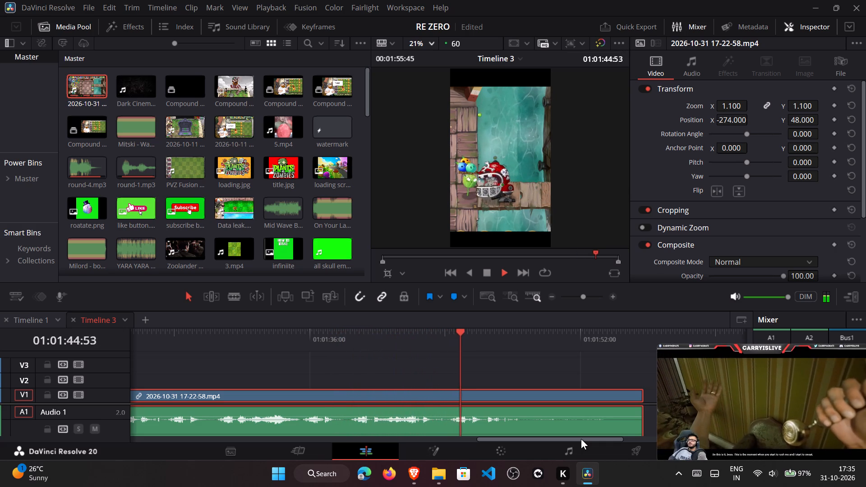
double_click(610, 297)
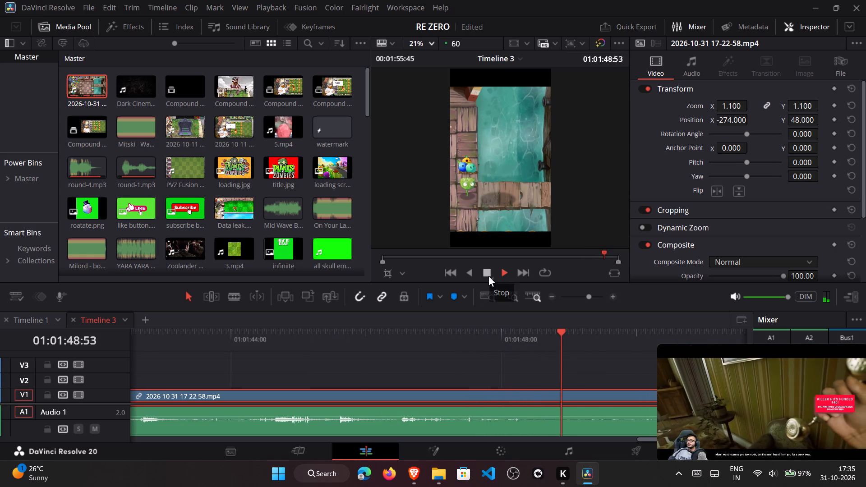
click(488, 276)
drag(602, 338, 604, 338)
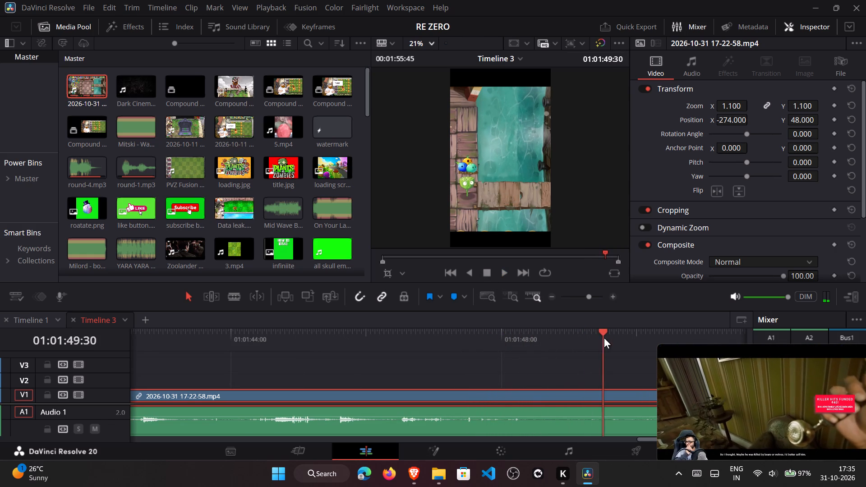
drag(604, 338, 633, 343)
click(553, 299)
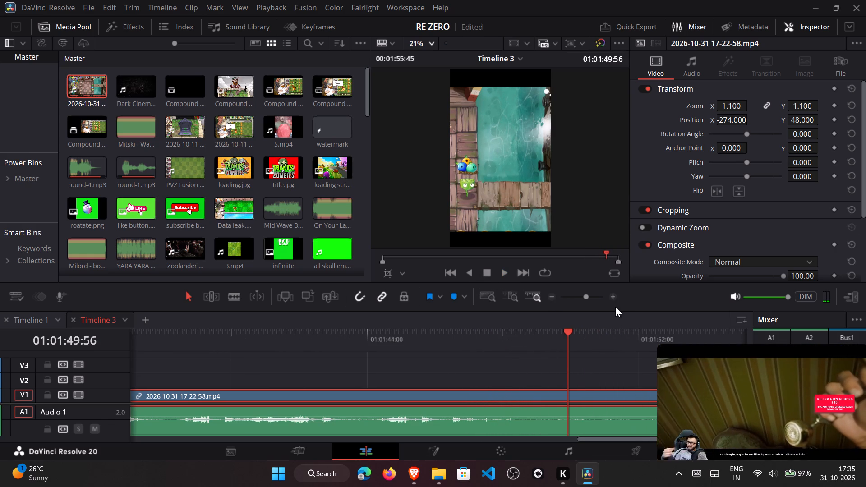
triple_click(552, 292)
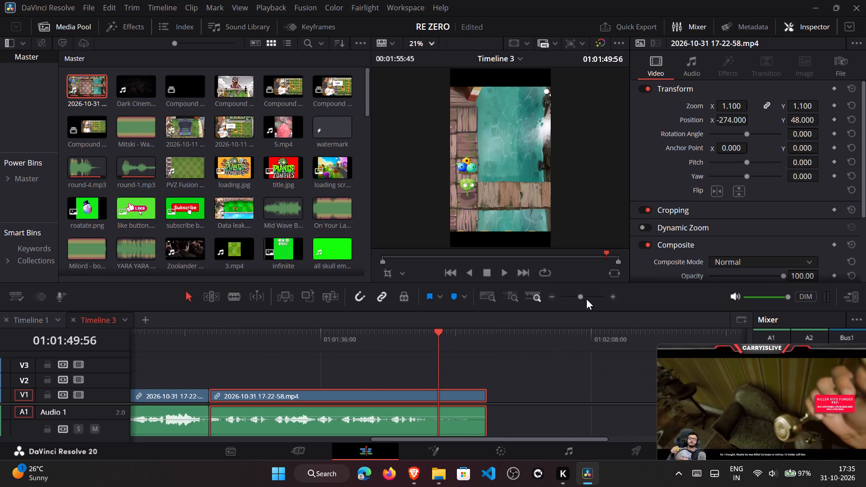
triple_click(613, 299)
click(613, 299)
drag(418, 339, 449, 347)
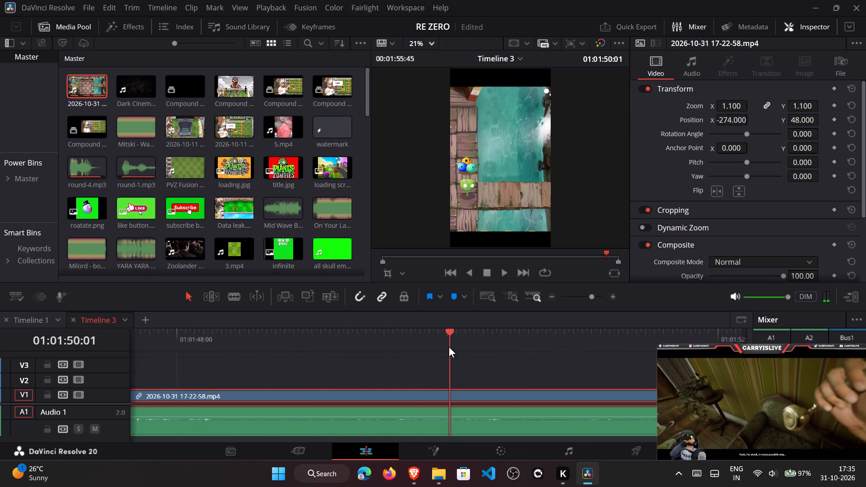
drag(449, 347, 444, 348)
click(234, 292)
click(449, 389)
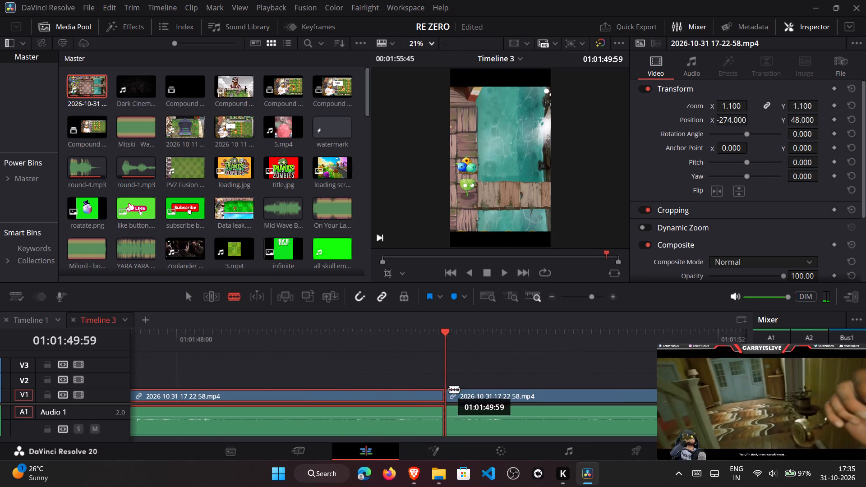
Delete the leftover portion of the third gameplay clip after the split at 01:01:49:59, including its audio.
click(188, 290)
triple_click(491, 386)
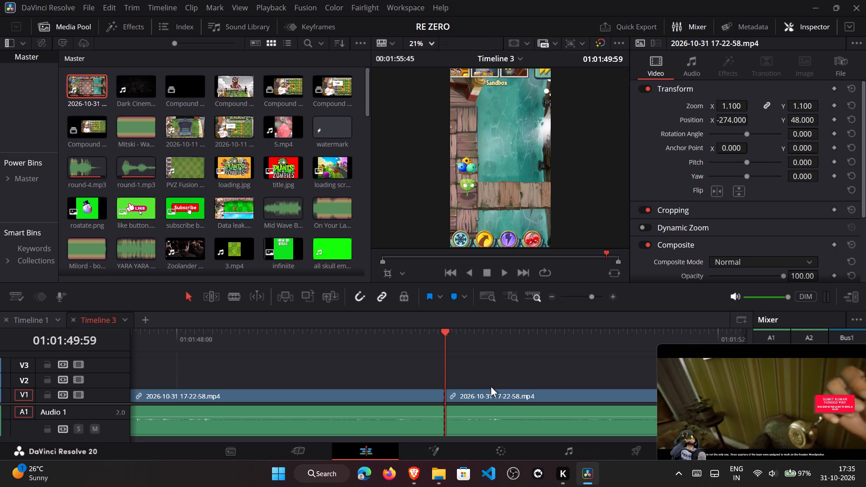
right_click(491, 386)
click(491, 395)
click(474, 391)
right_click(474, 391)
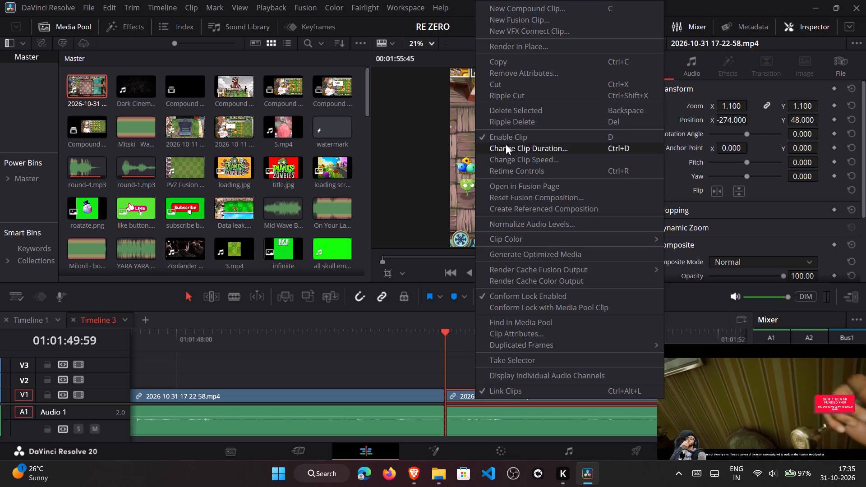
click(516, 111)
Move the perfect shade effect on V2 from the timeline start to just past the end of the gameplay clips.
triple_click(552, 297)
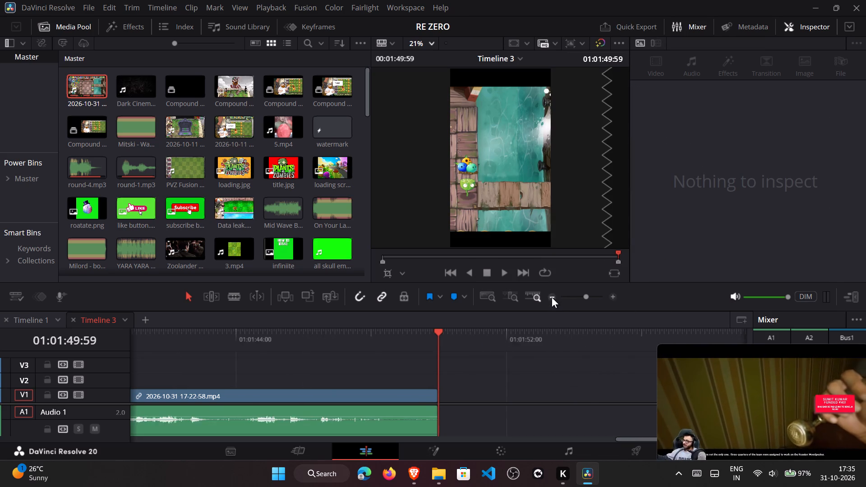
triple_click(552, 297)
click(249, 398)
click(252, 344)
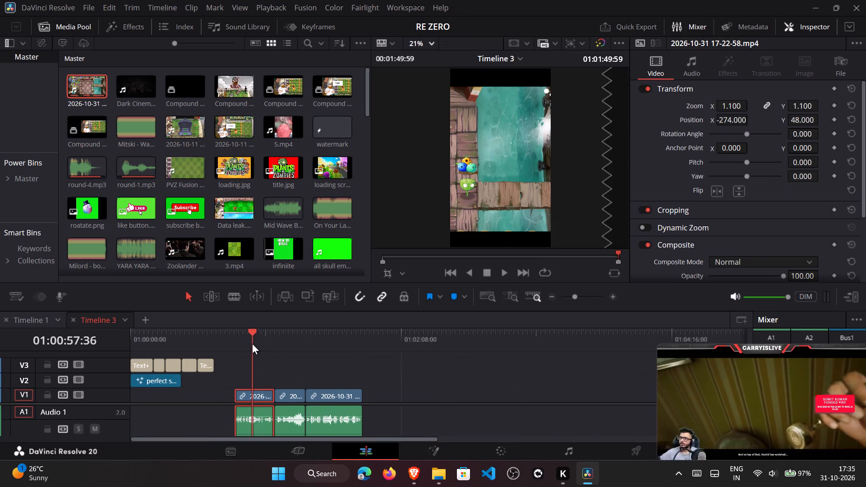
drag(166, 376, 368, 376)
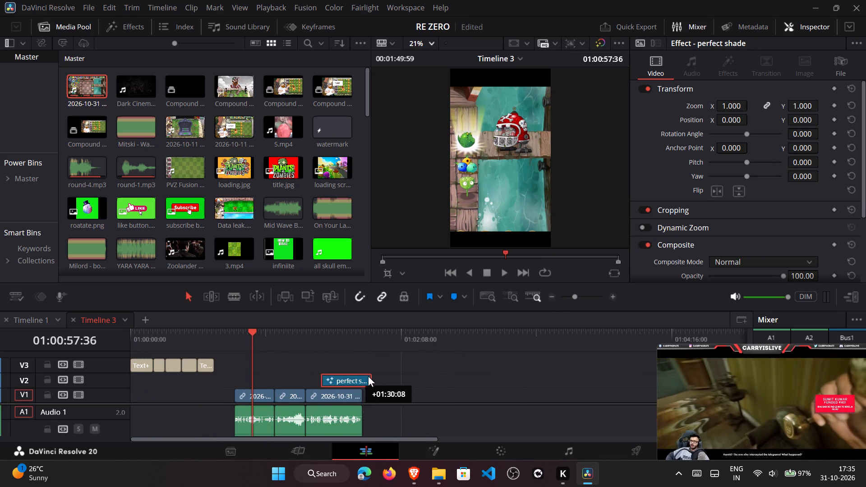
drag(368, 376, 410, 376)
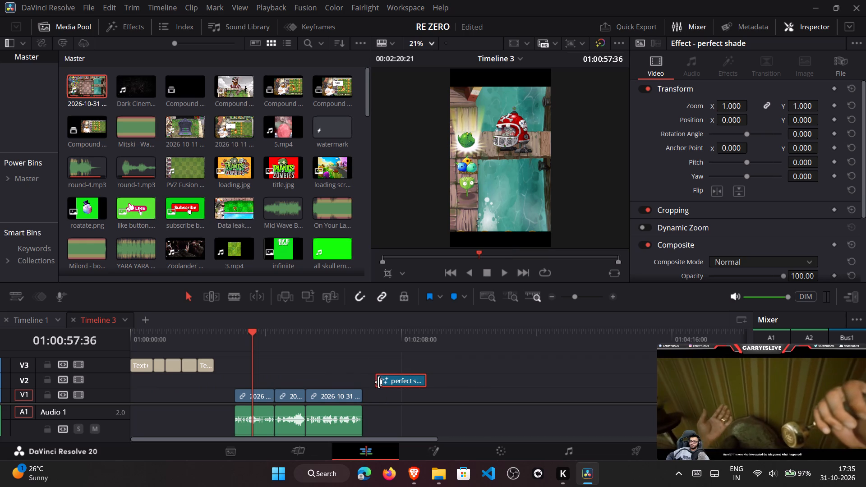
Convert each of the three gameplay clips on V1 into its own compound clip, keeping the default names.
click(253, 391)
right_click(253, 391)
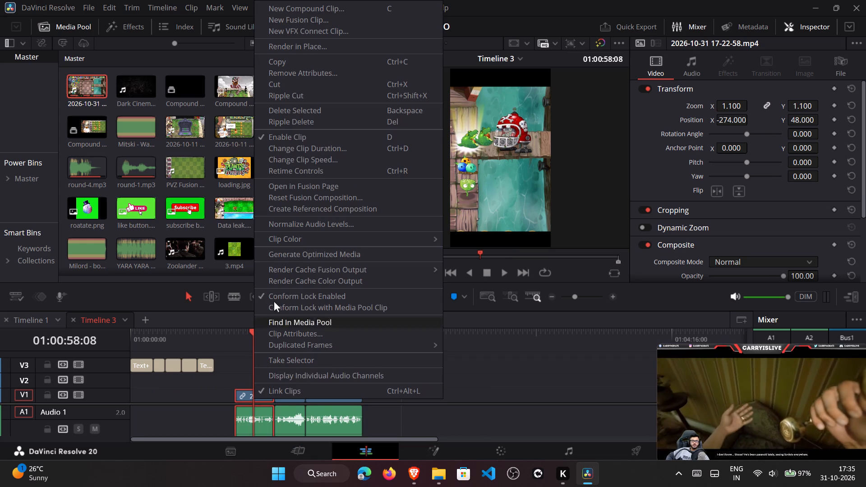
click(318, 11)
click(494, 262)
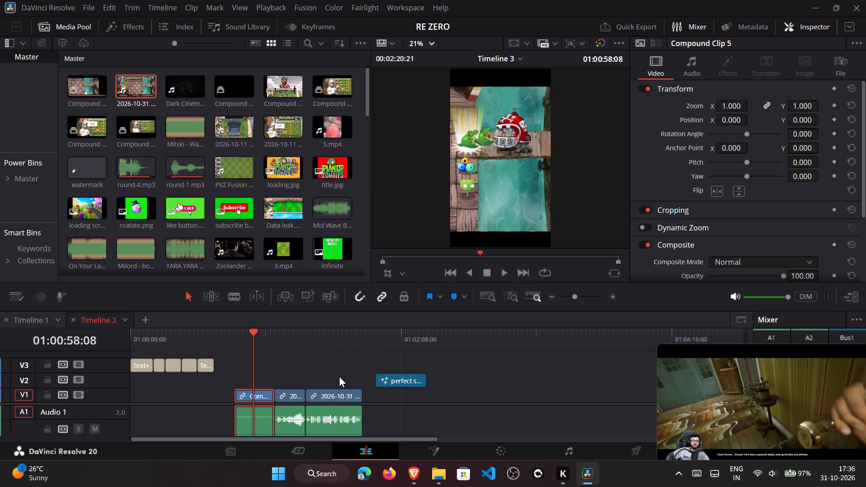
click(281, 395)
right_click(281, 395)
click(354, 6)
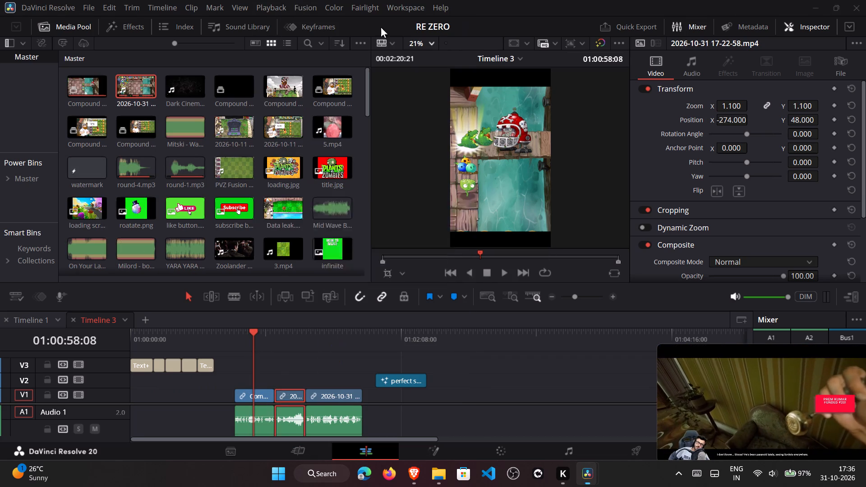
click(503, 265)
click(332, 392)
right_click(332, 392)
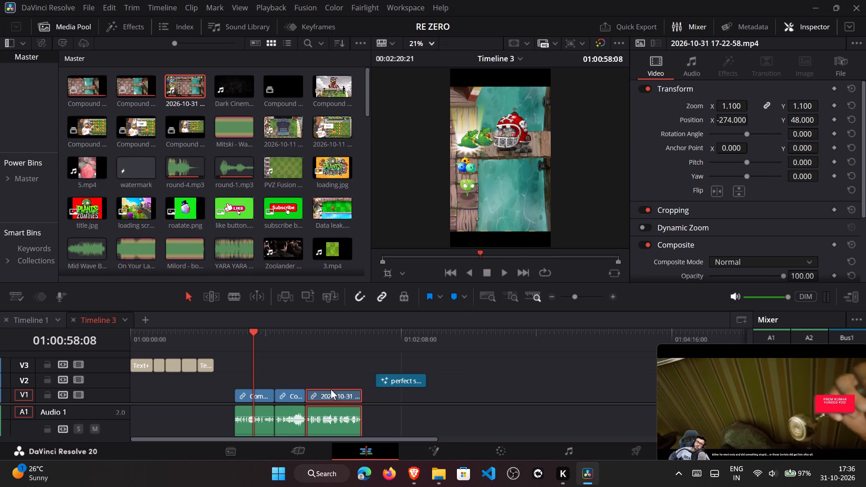
click(379, 10)
click(515, 273)
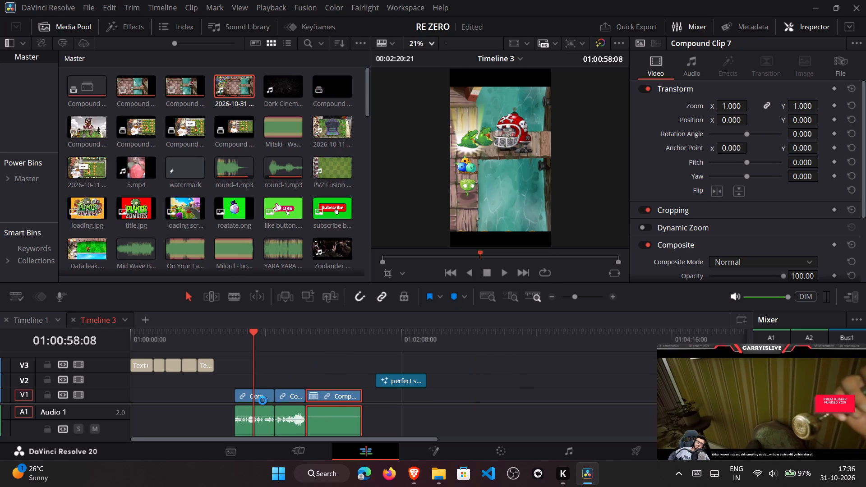
Set the first compound clip's speed to 150 percent with pitch correction on and without rippling the timeline.
click(263, 400)
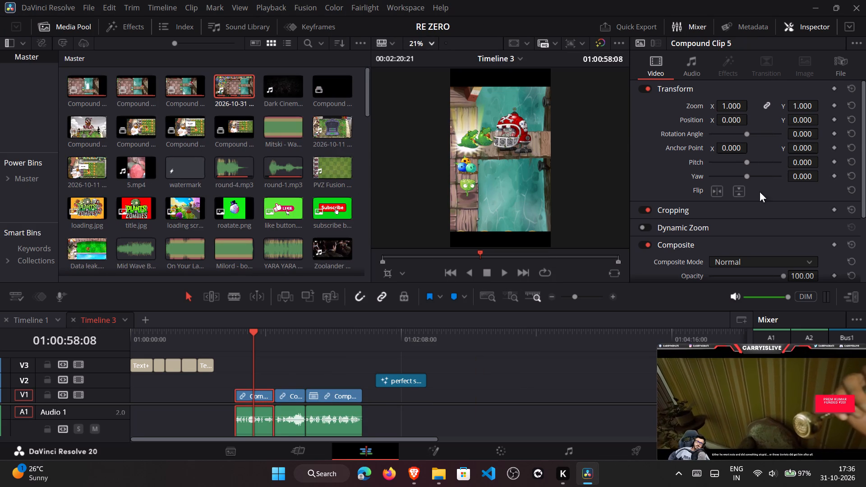
scroll(787, 200, down, 2)
click(708, 203)
drag(864, 166, 865, 185)
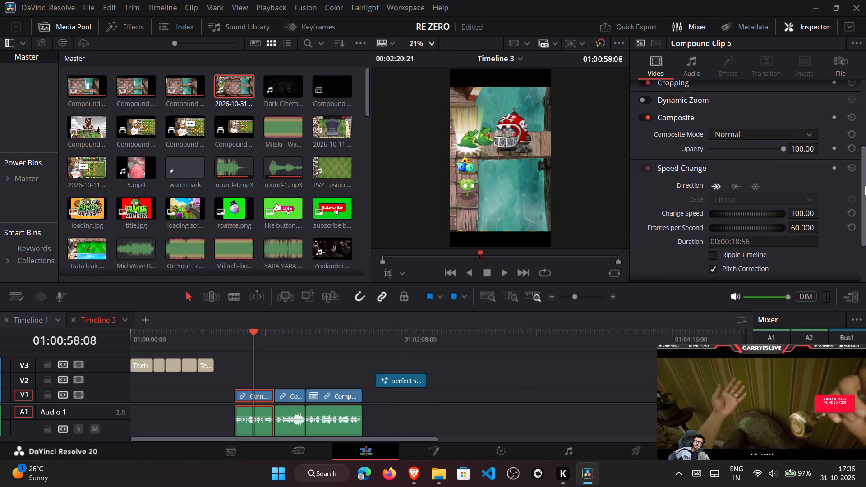
drag(865, 185, 865, 189)
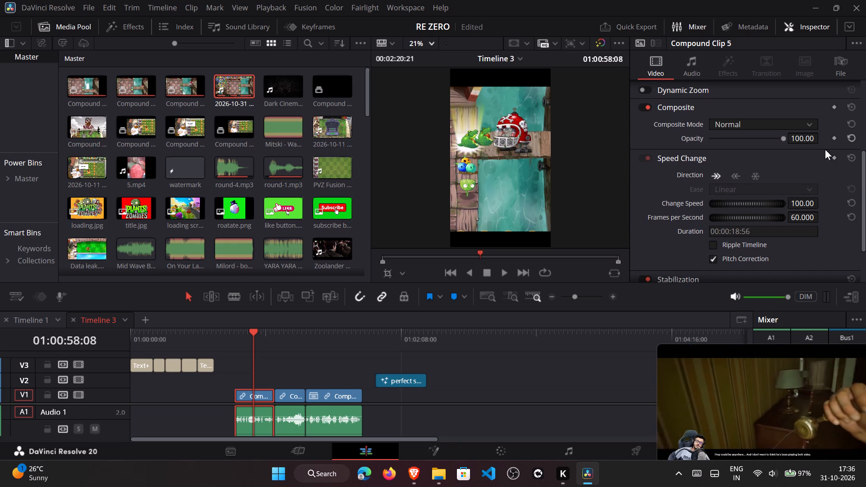
drag(756, 200, 808, 203)
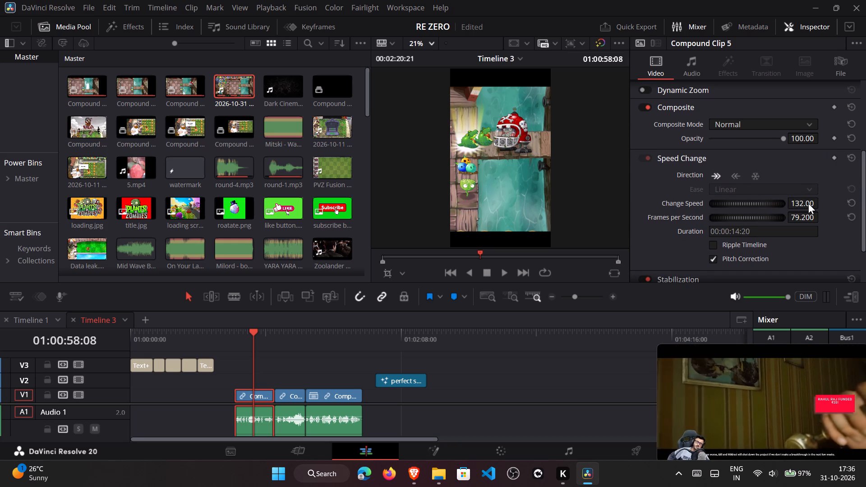
drag(808, 203, 846, 198)
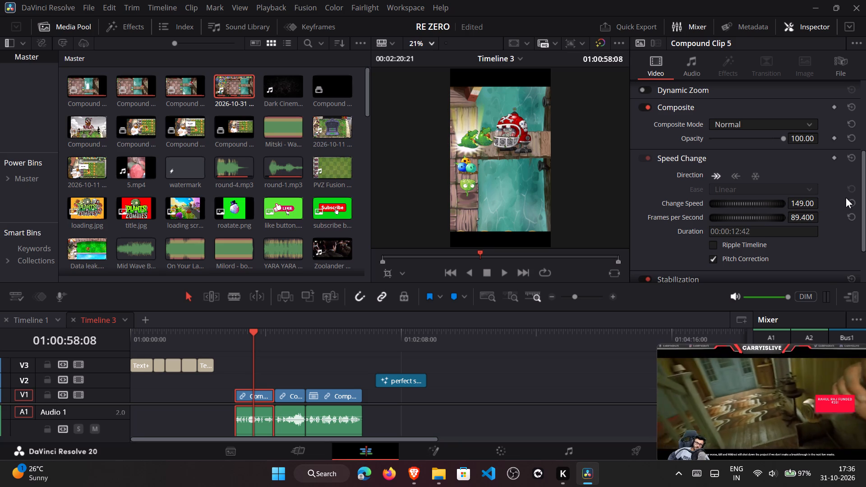
drag(846, 198, 848, 197)
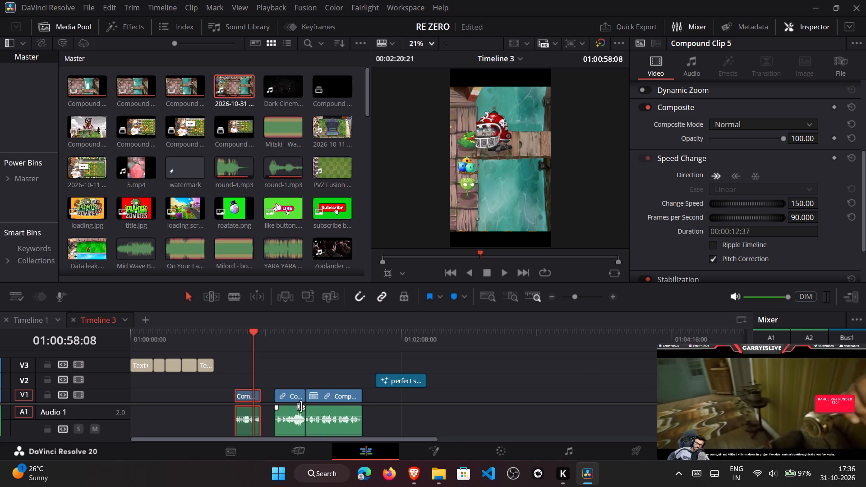
Set the second compound clip's speed to 140 percent.
click(298, 401)
drag(755, 201, 804, 202)
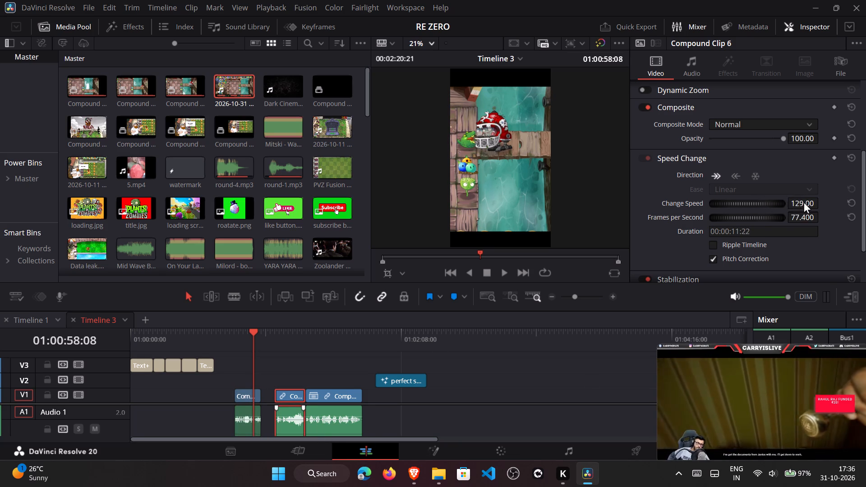
drag(804, 202, 833, 198)
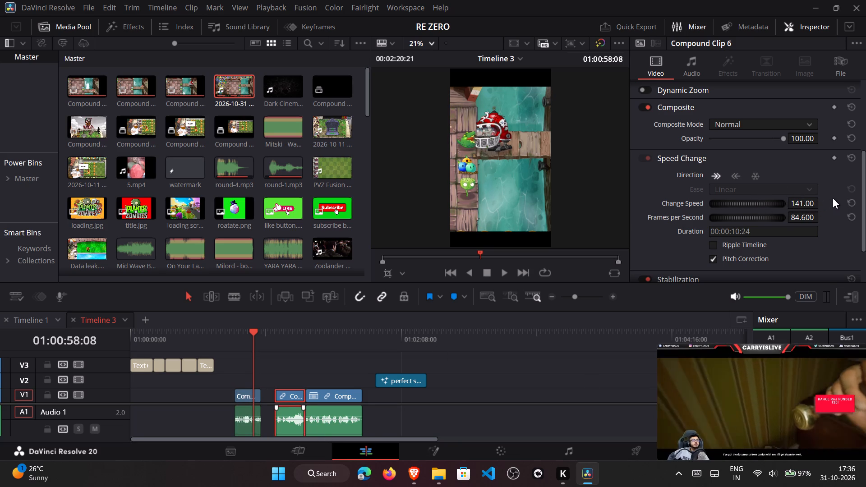
drag(833, 198, 824, 198)
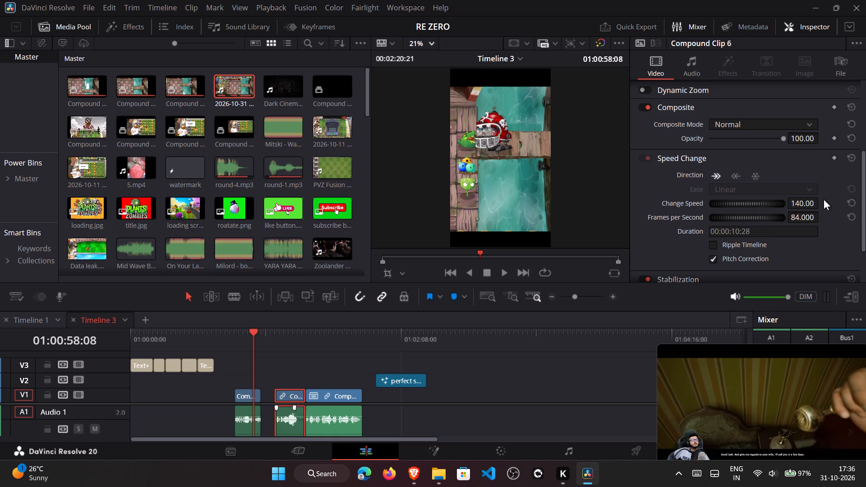
Set the third compound clip's speed to 175 percent.
click(332, 396)
click(339, 331)
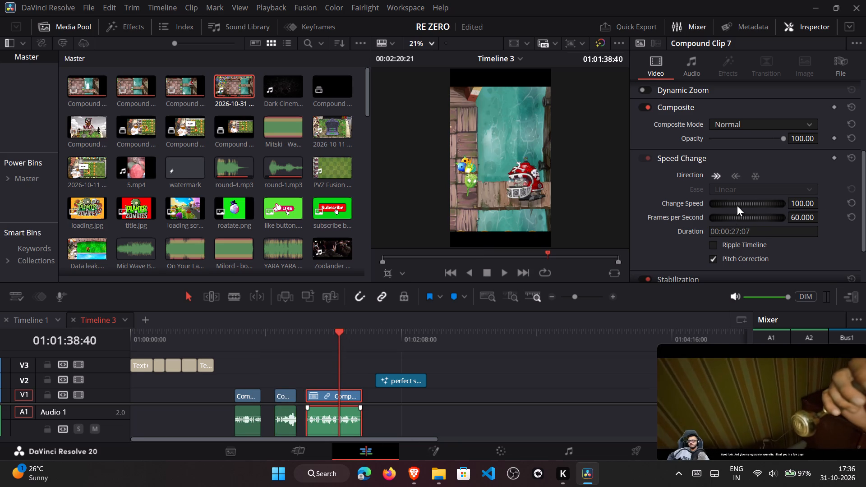
drag(737, 206, 806, 209)
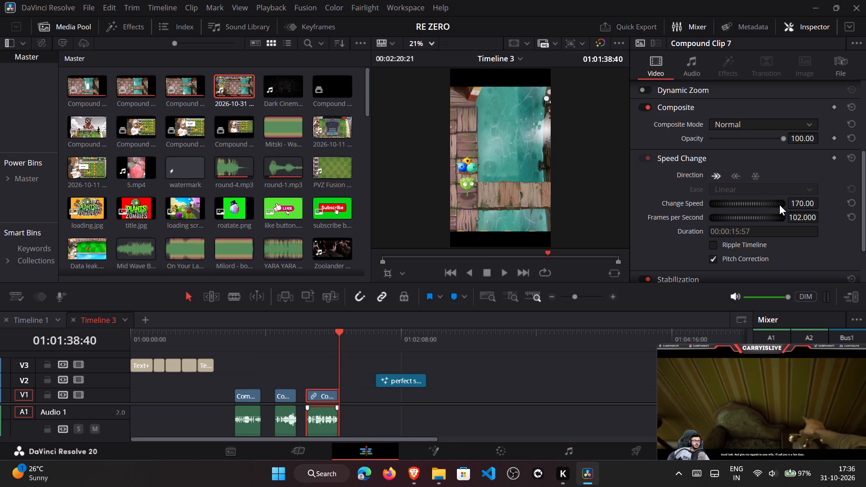
drag(779, 205, 790, 207)
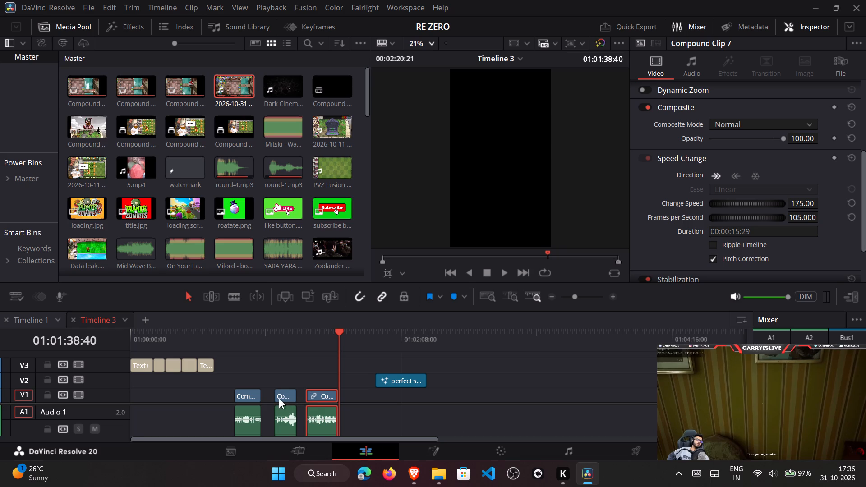
Move the first compound clip on V1 to the very start of the timeline.
drag(250, 397, 140, 392)
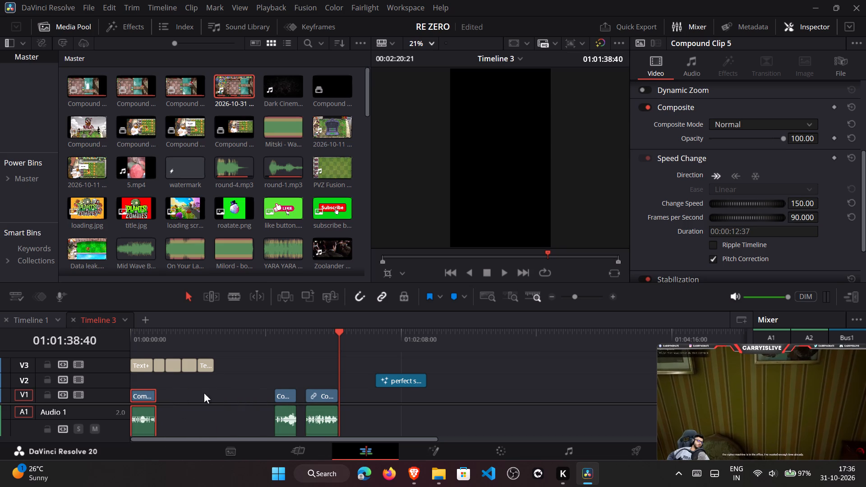
Move the second compound clip on V1 back beside the end of the first compound clip.
scroll(219, 393, down, 4)
drag(289, 391, 180, 392)
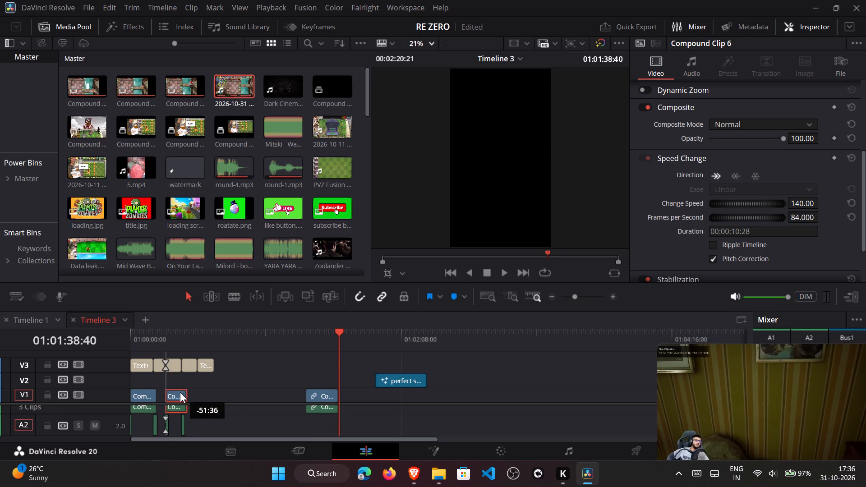
drag(180, 392, 172, 393)
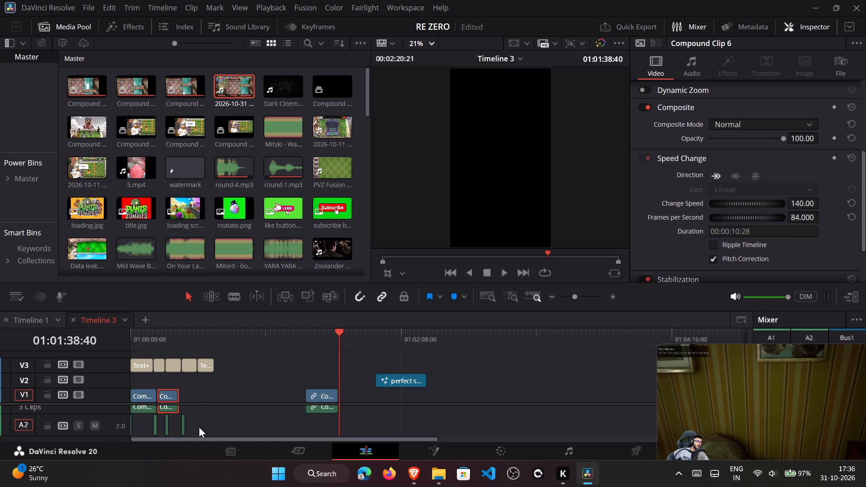
Move round-4.mp3 on A2 out past the gameplay clips, in line with the start of the V2 clip.
drag(203, 424, 176, 425)
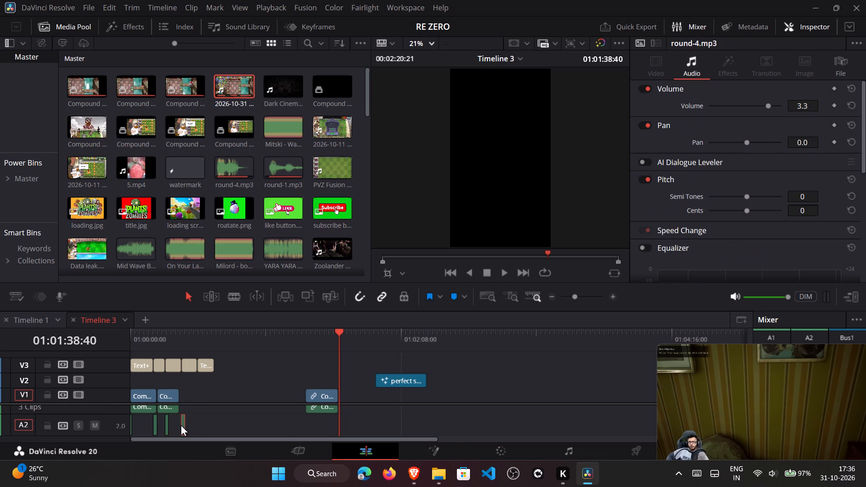
drag(182, 425, 395, 423)
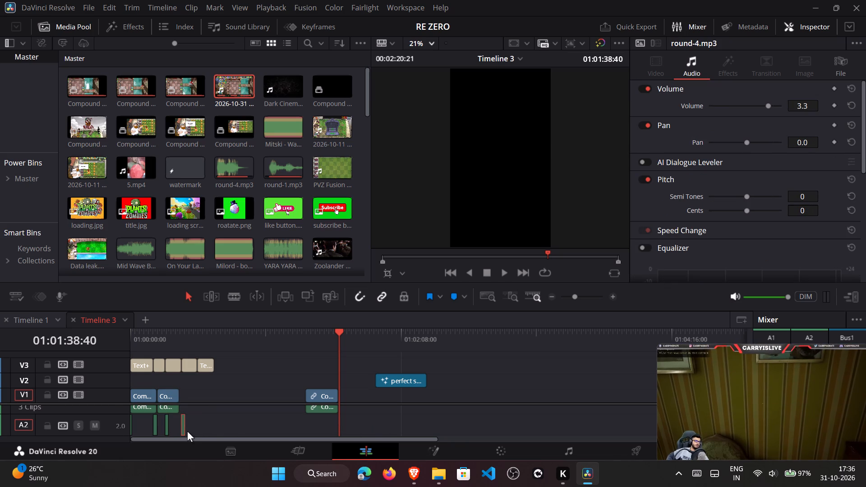
drag(182, 430, 384, 428)
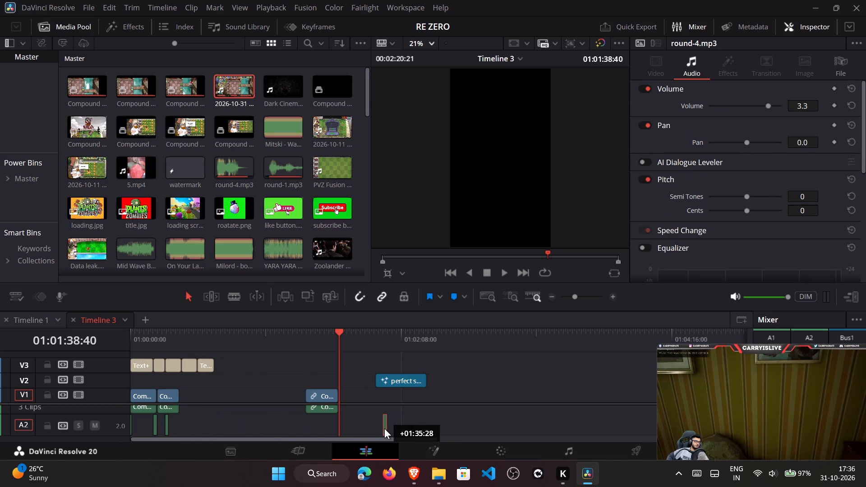
drag(384, 428, 380, 428)
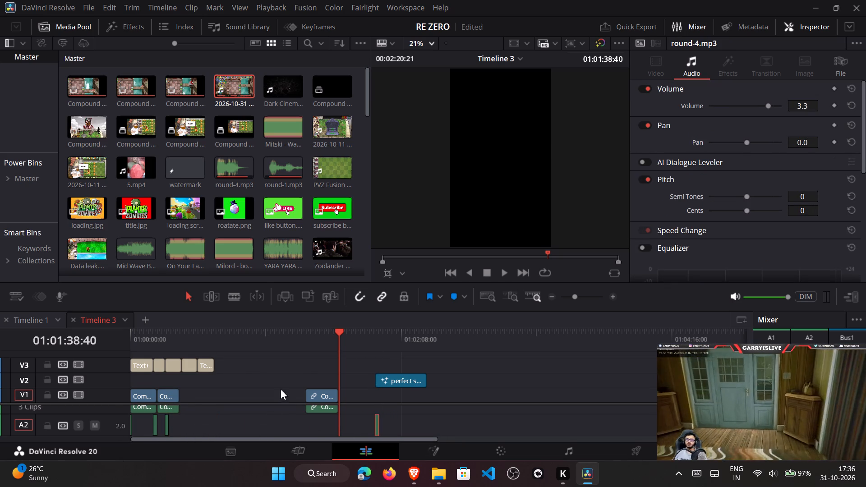
Move the third compound clip on V1 back beside the end of the second compound clip.
drag(330, 392, 206, 395)
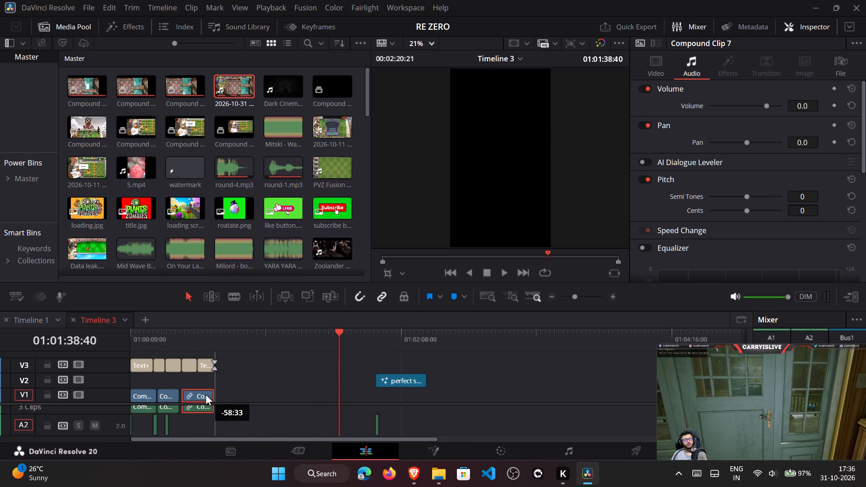
drag(206, 395, 202, 395)
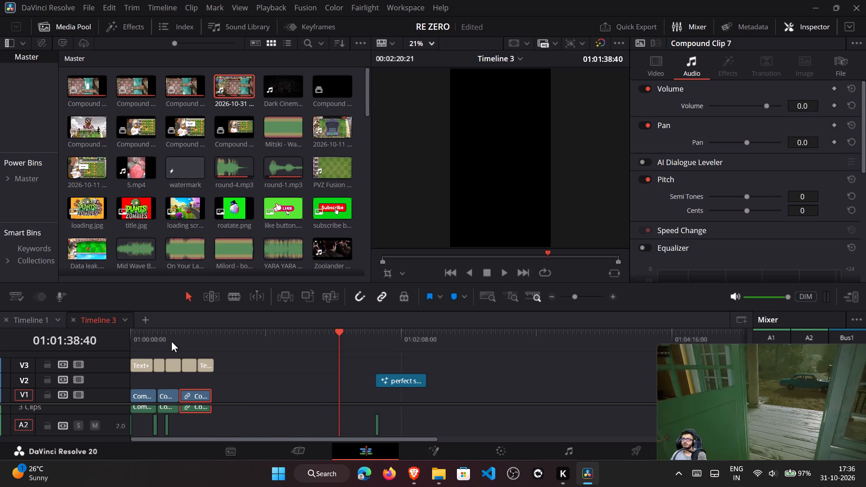
Close the gaps between the three compound clips on V1, and roll the V3 title edges so ROUND 1 and ROUND 2 match their clips.
click(171, 341)
triple_click(616, 299)
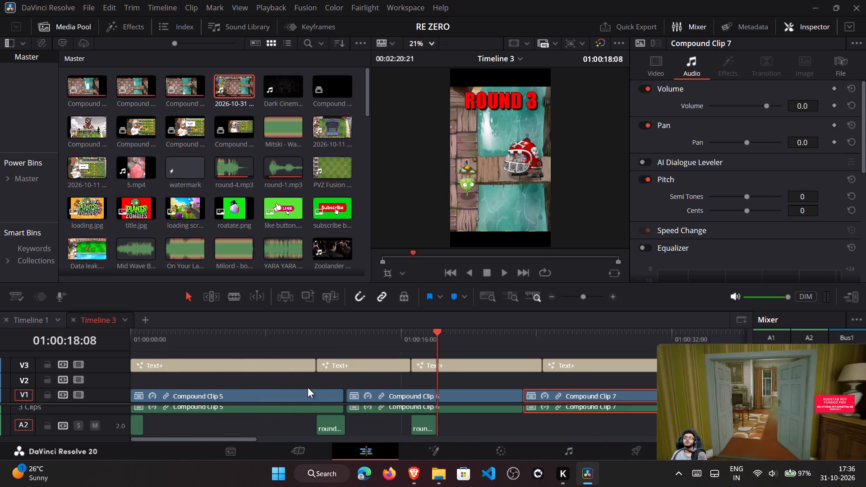
drag(316, 363, 341, 366)
drag(368, 397, 361, 397)
drag(412, 363, 415, 364)
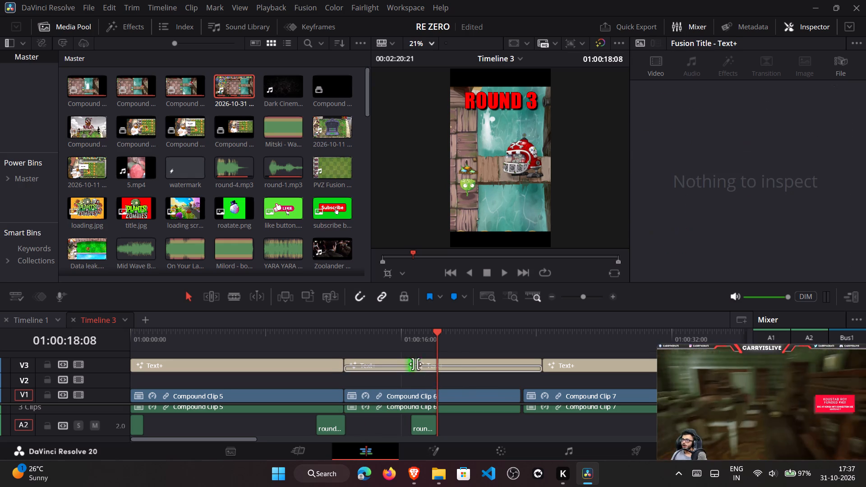
drag(415, 364, 517, 360)
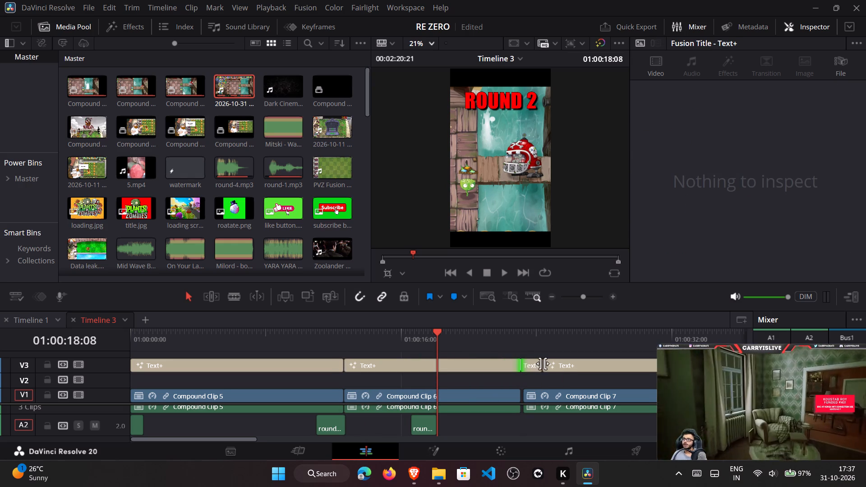
drag(539, 390, 534, 391)
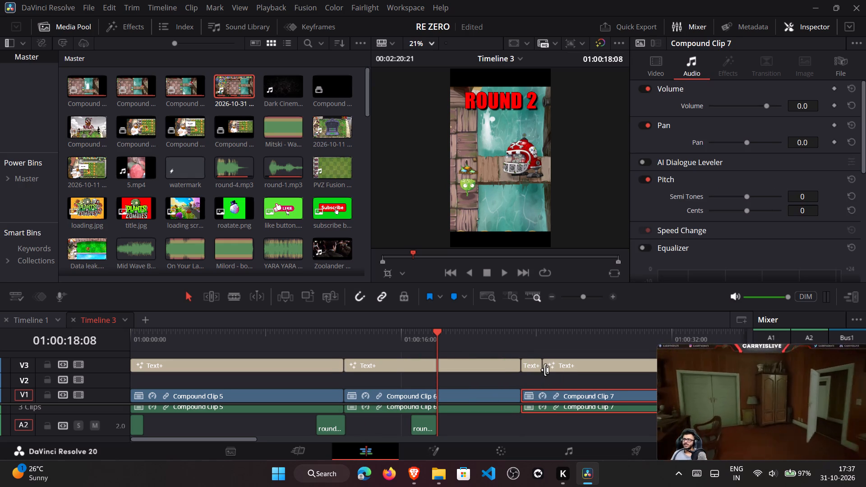
drag(543, 367, 576, 362)
Delete the surplus ROUND 5 and ROUND 4 titles from V3.
double_click(554, 301)
click(554, 300)
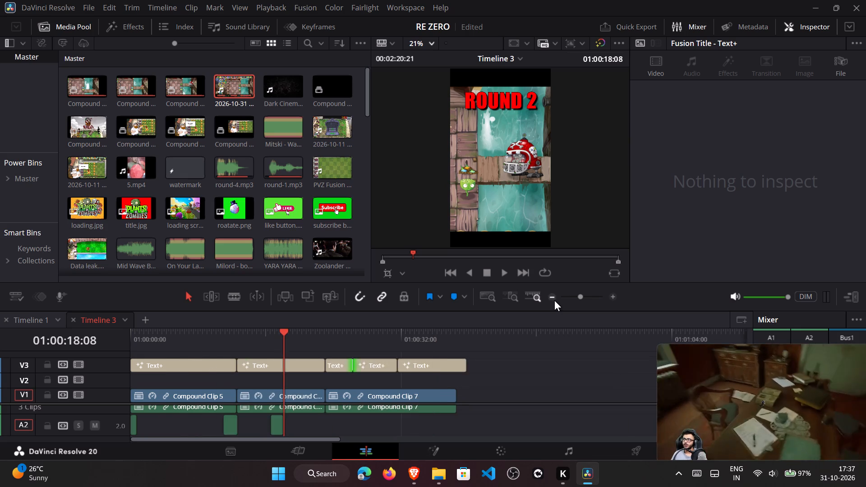
click(271, 365)
right_click(271, 365)
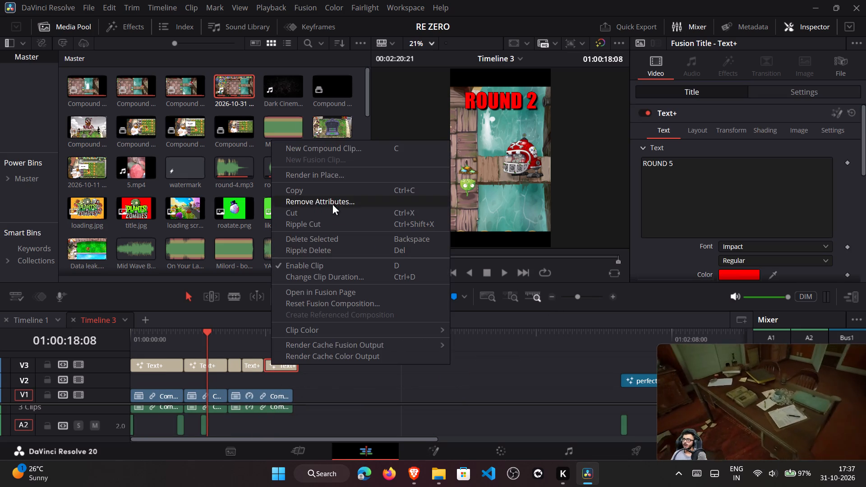
click(324, 235)
click(252, 371)
right_click(252, 371)
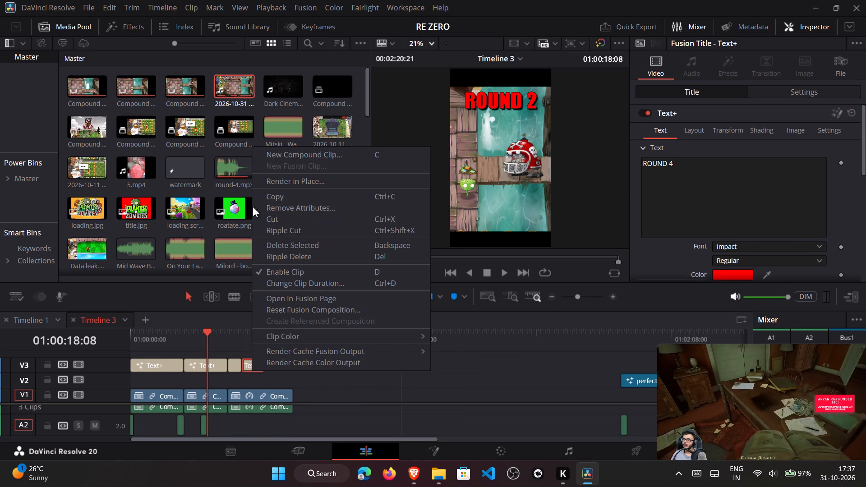
click(292, 238)
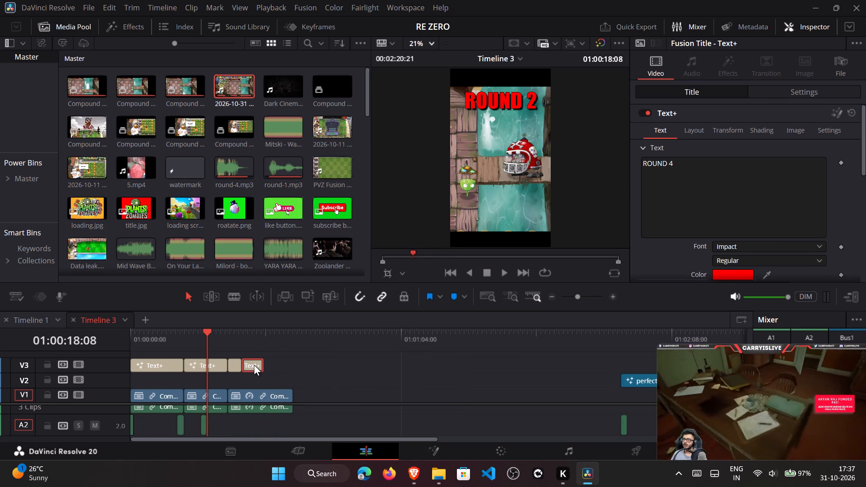
right_click(254, 365)
click(276, 238)
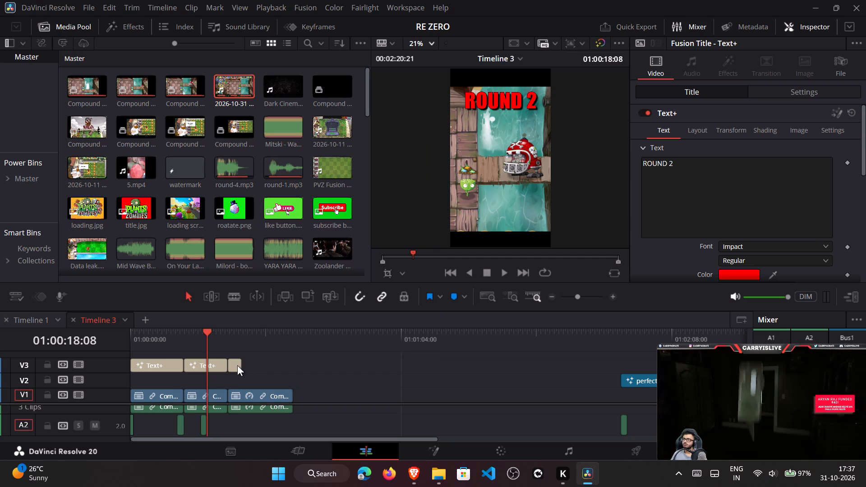
Extend the ROUND 3 title on V3 to the end of the third compound clip.
click(239, 330)
double_click(616, 298)
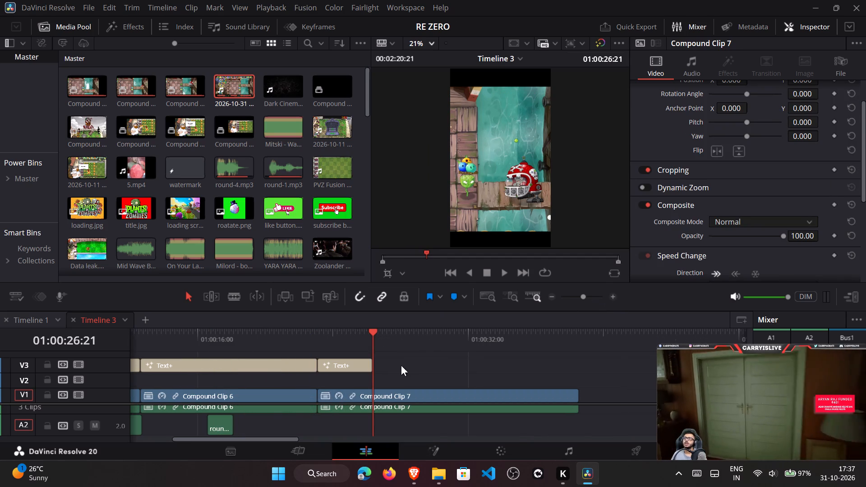
drag(371, 365, 577, 349)
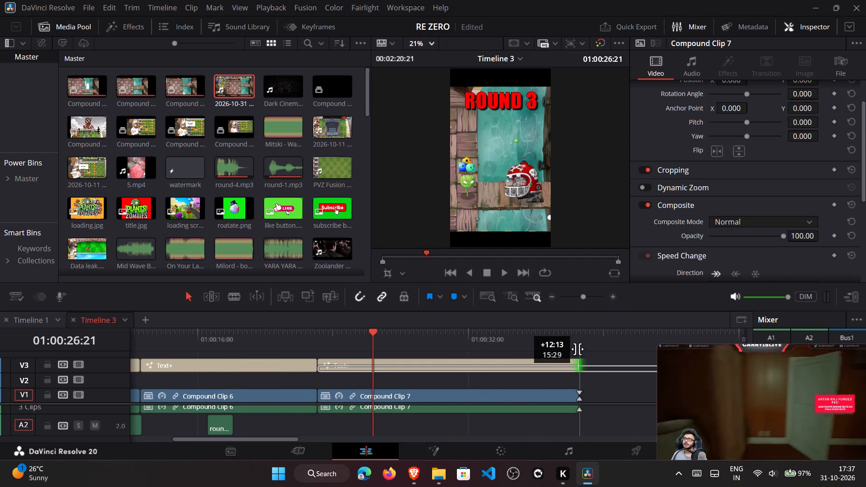
drag(577, 349, 576, 349)
Align the round announcements on A2: round-2.mp3 with the second compound clip's start and the following one with the third's start.
double_click(550, 297)
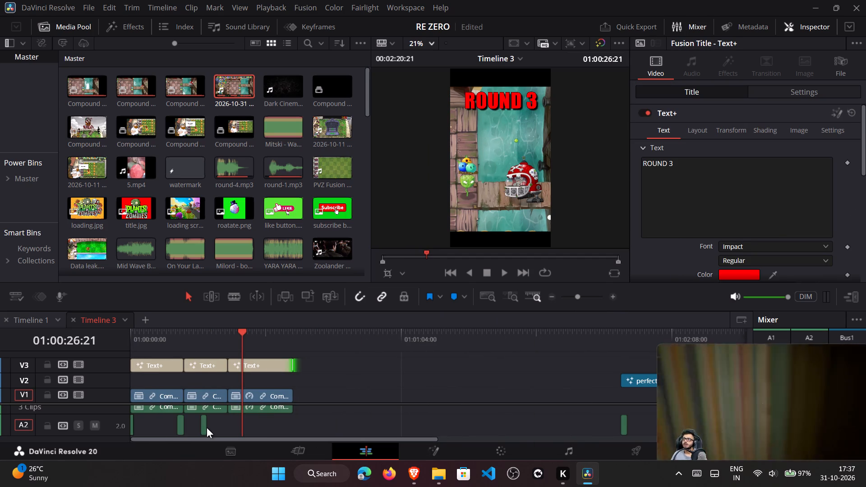
drag(207, 427, 237, 428)
drag(180, 428, 189, 428)
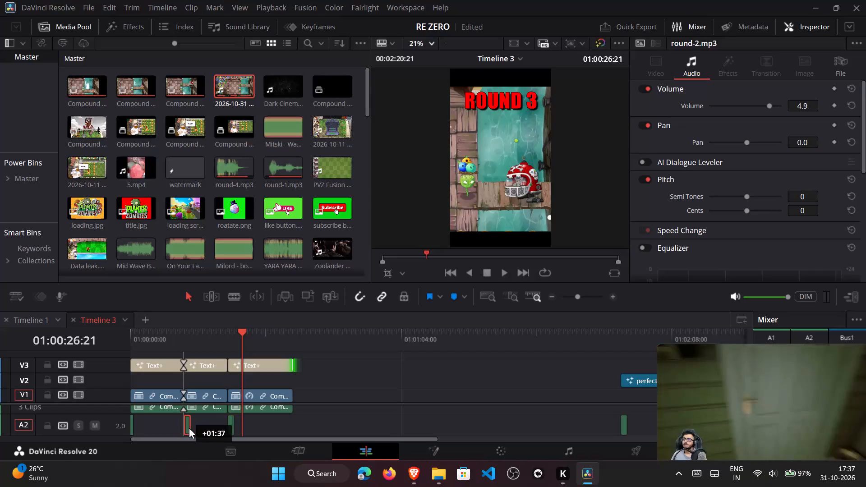
drag(189, 428, 190, 428)
click(163, 428)
Set the ROUND 1 title's transform position to X 1.000 and Y 624.000, checking its placement in the enlarged viewer.
scroll(148, 421, down, 2)
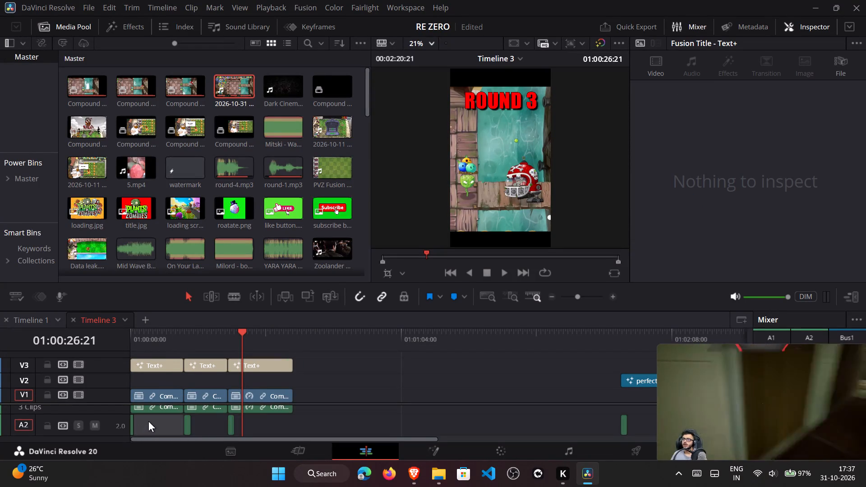
scroll(148, 421, up, 4)
drag(176, 342, 123, 350)
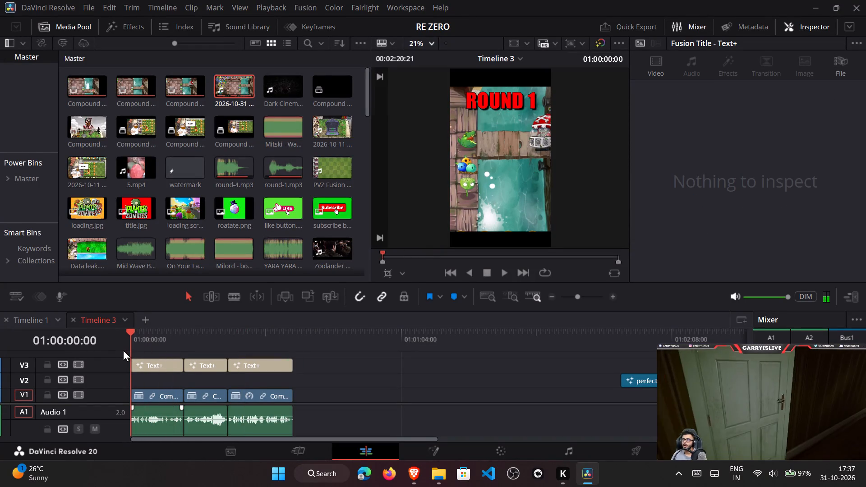
drag(123, 350, 118, 349)
click(175, 363)
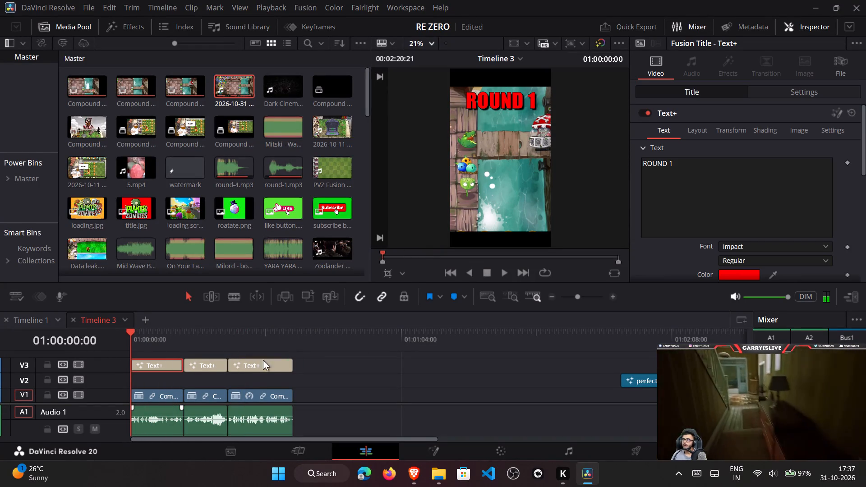
click(778, 88)
scroll(796, 145, up, 3)
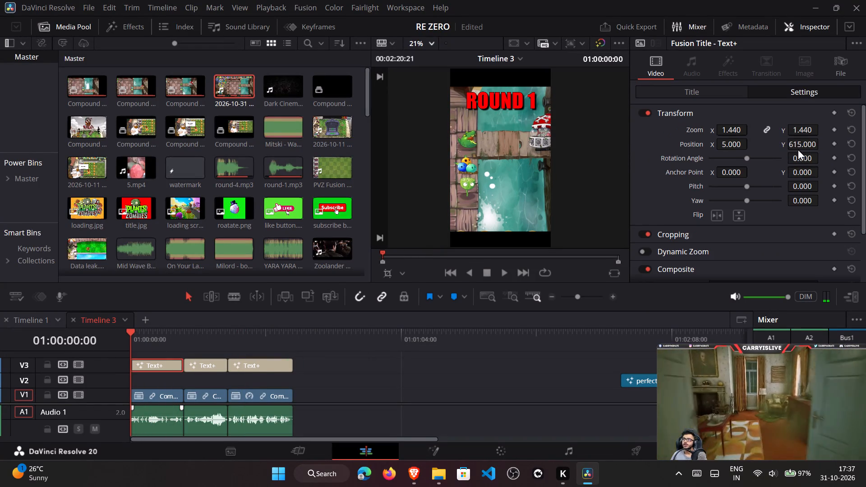
drag(801, 145, 795, 147)
drag(736, 149, 748, 147)
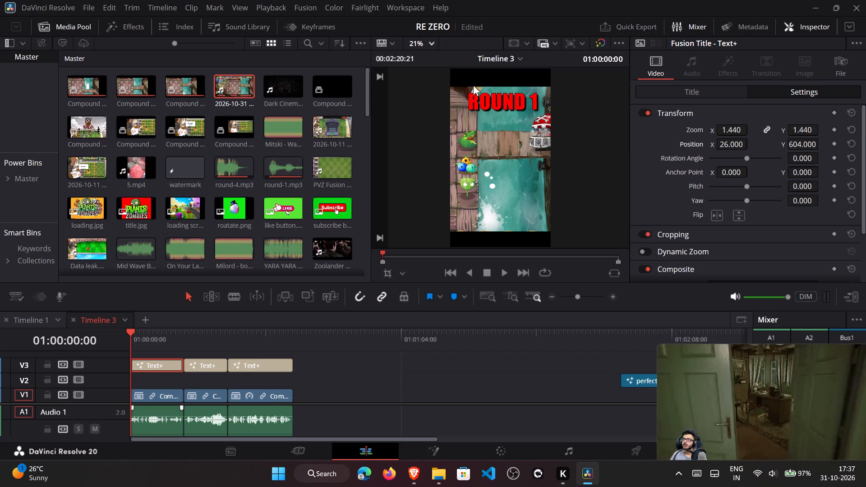
scroll(534, 104, up, 11)
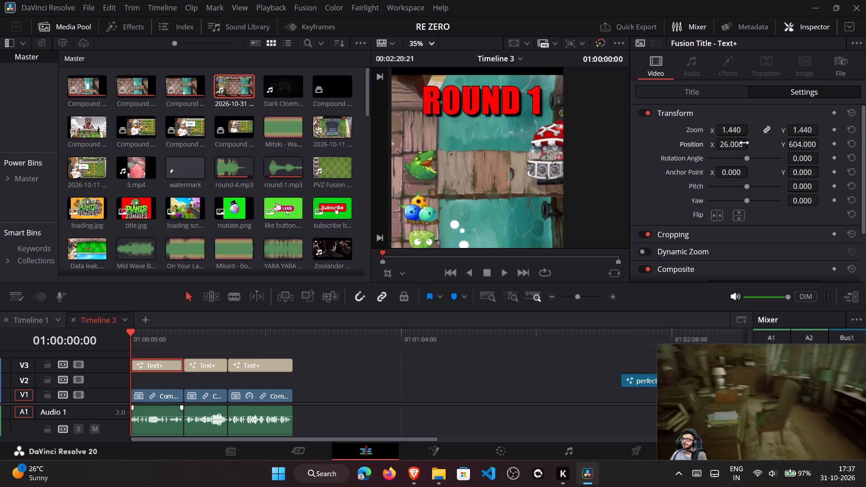
drag(736, 144, 725, 144)
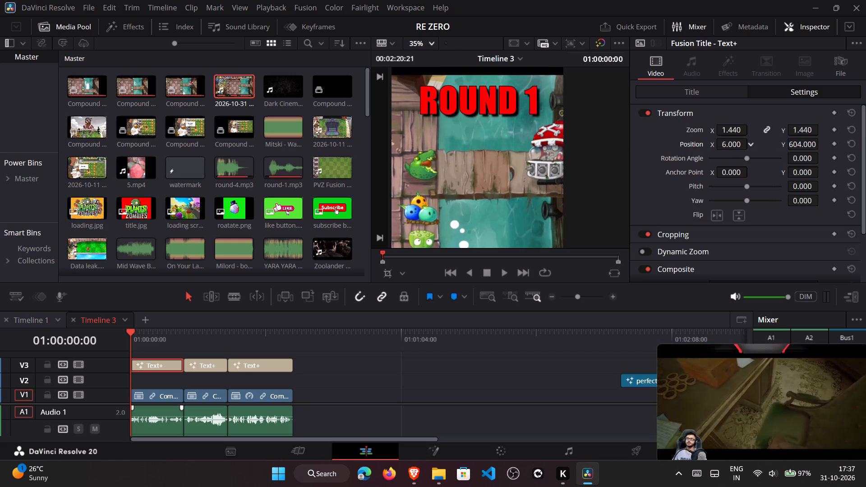
drag(725, 144, 722, 144)
drag(798, 144, 810, 143)
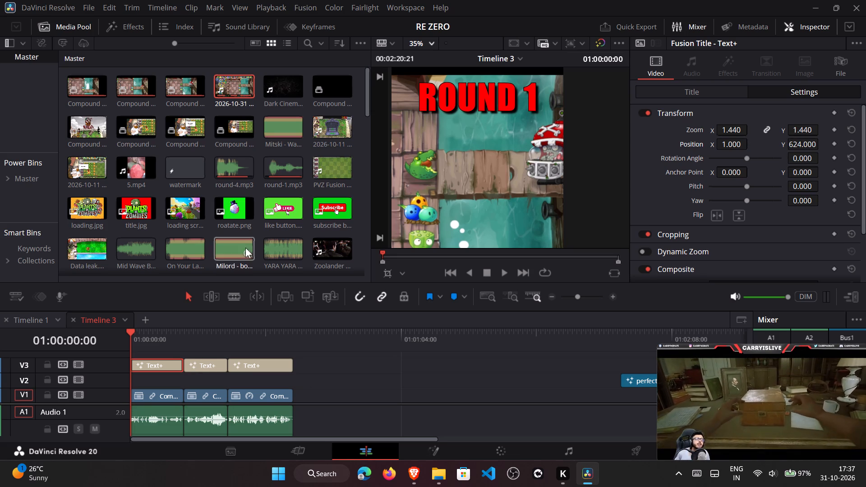
scroll(569, 106, down, 4)
scroll(406, 82, up, 2)
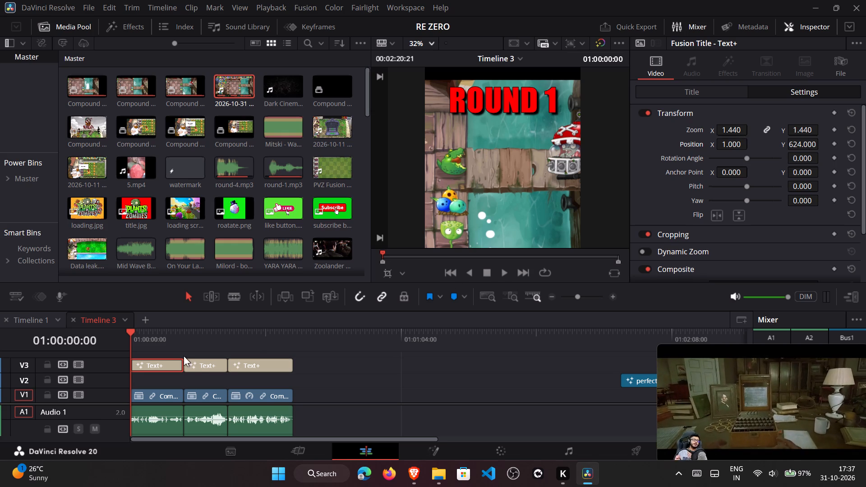
Copy the ROUND 1 title's X position of 1.000 and paste it into the ROUND 2 title's X position.
click(196, 364)
click(198, 344)
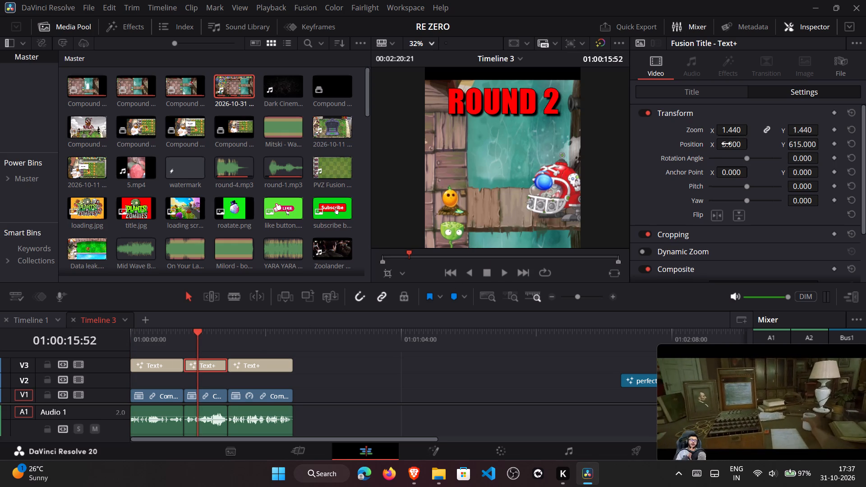
click(726, 143)
click(166, 366)
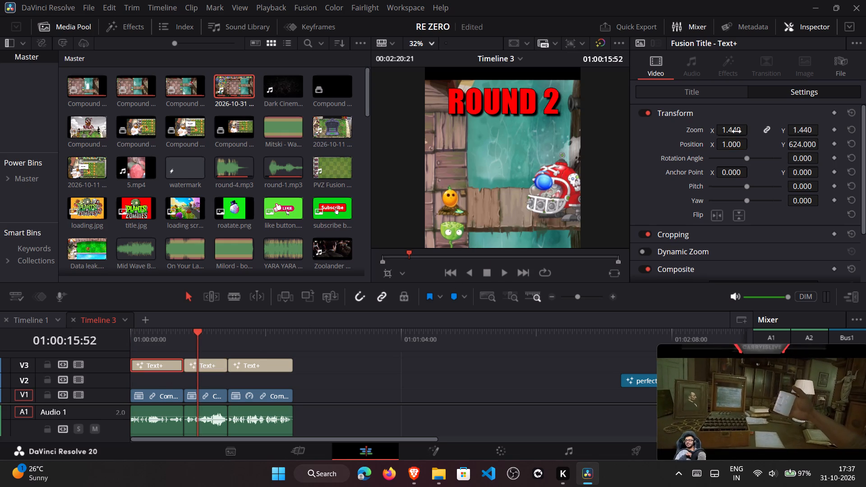
double_click(723, 147)
key(ctrl+c)
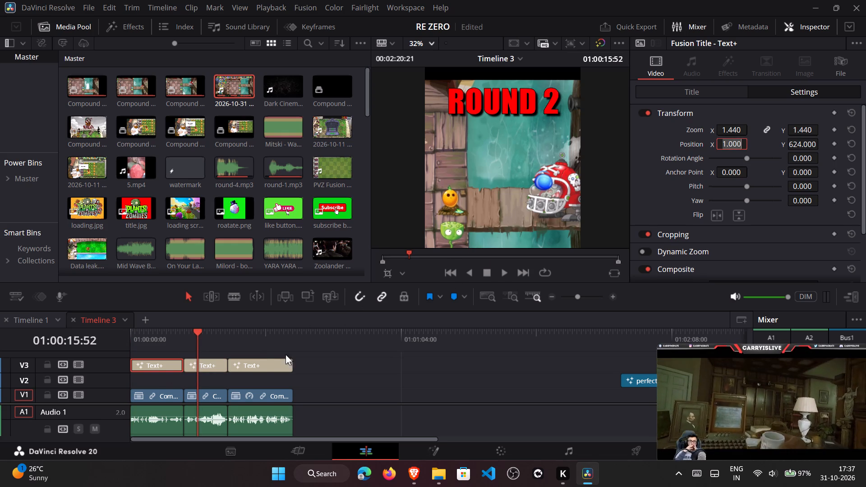
click(209, 367)
double_click(729, 144)
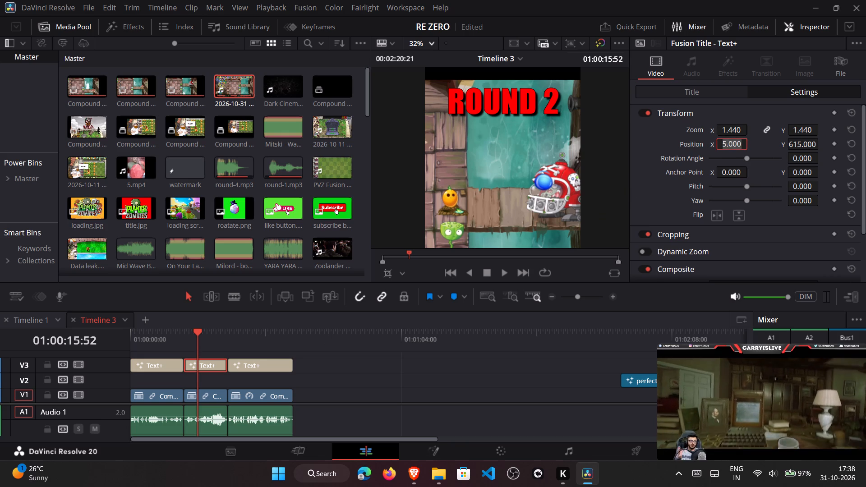
key(ctrl+v)
Paste the copied X position of 1.000 into the ROUND 3 title's transform position.
click(282, 359)
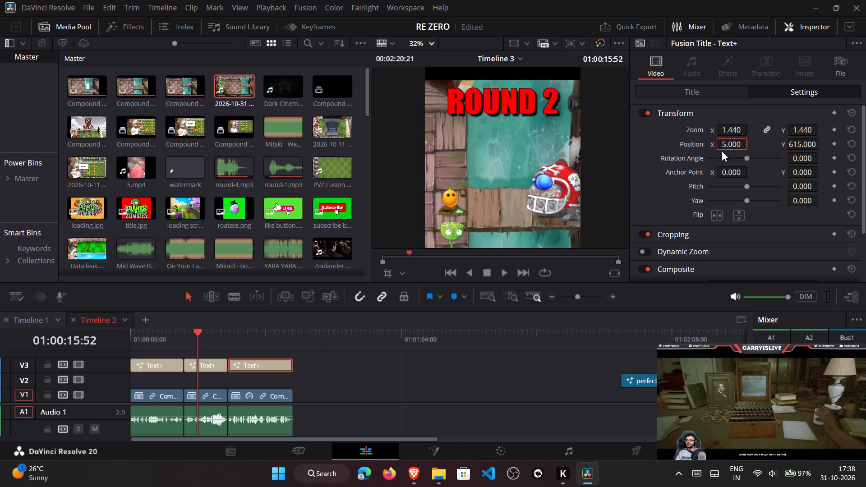
double_click(730, 141)
key(ctrl+v)
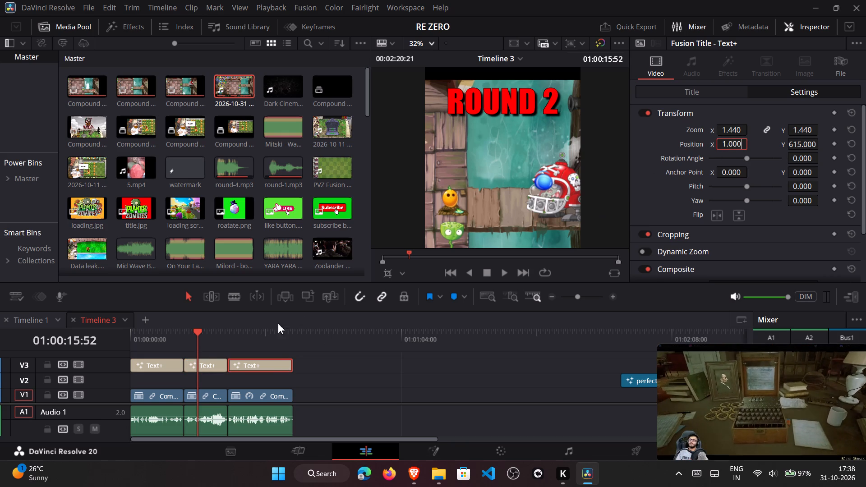
Copy the ROUND 1 title's Y position of 624.000 and paste it into the ROUND 2 and ROUND 3 titles' Y positions.
click(149, 371)
double_click(790, 142)
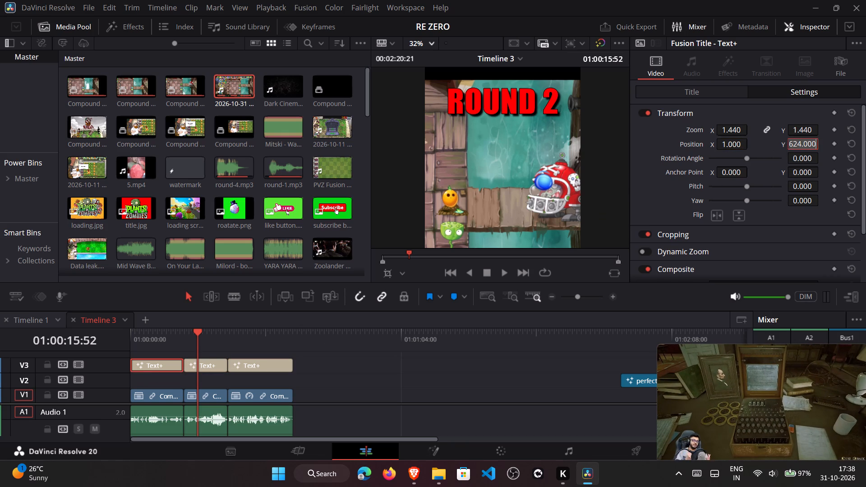
key(ctrl+c)
click(214, 362)
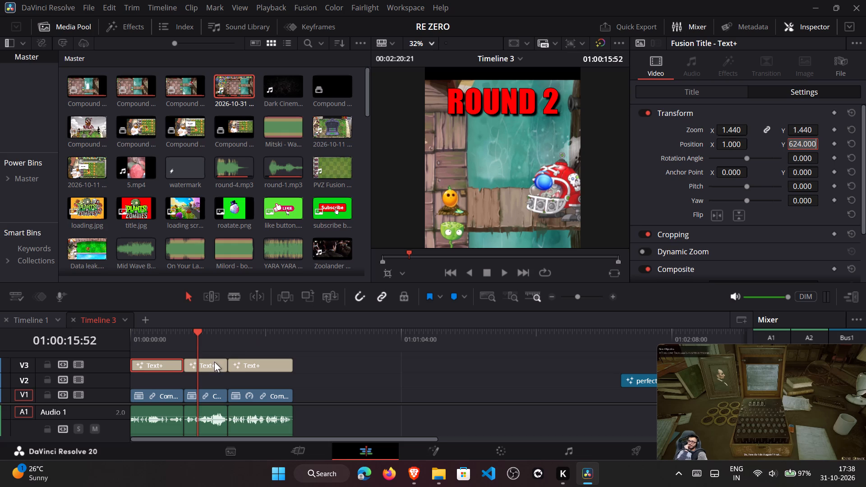
double_click(806, 139)
key(ctrl+v)
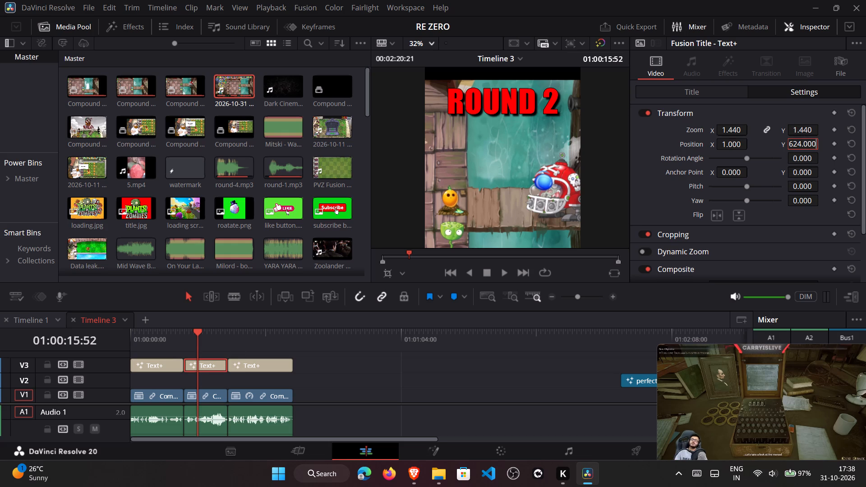
click(264, 367)
double_click(801, 152)
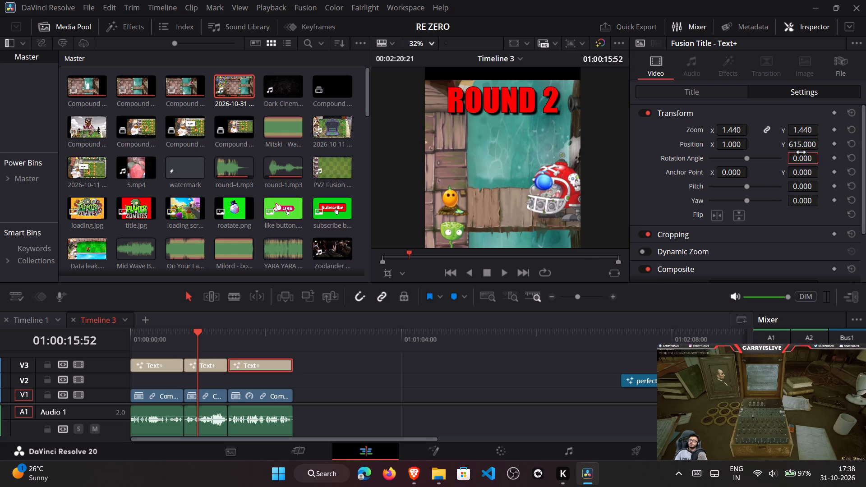
double_click(805, 146)
key(ctrl+v)
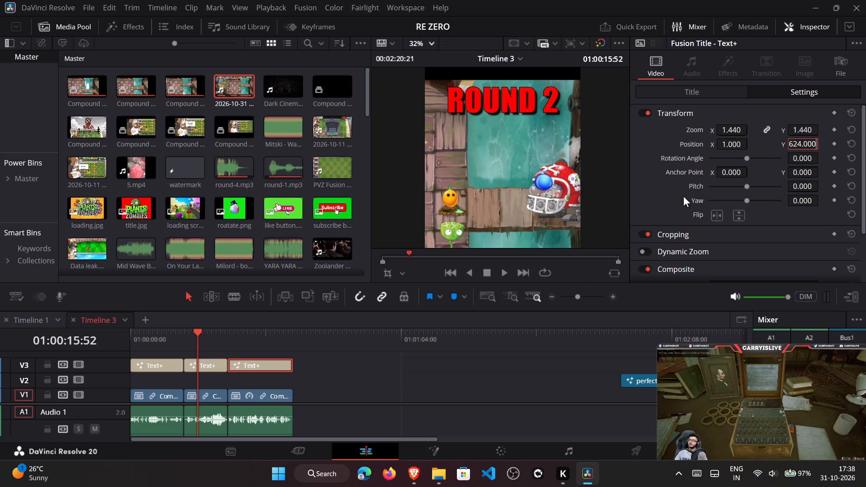
click(655, 202)
Move the perfect shade effect to the start of V2 and extend it to the end of the third compound clip.
click(544, 300)
click(550, 298)
click(550, 298)
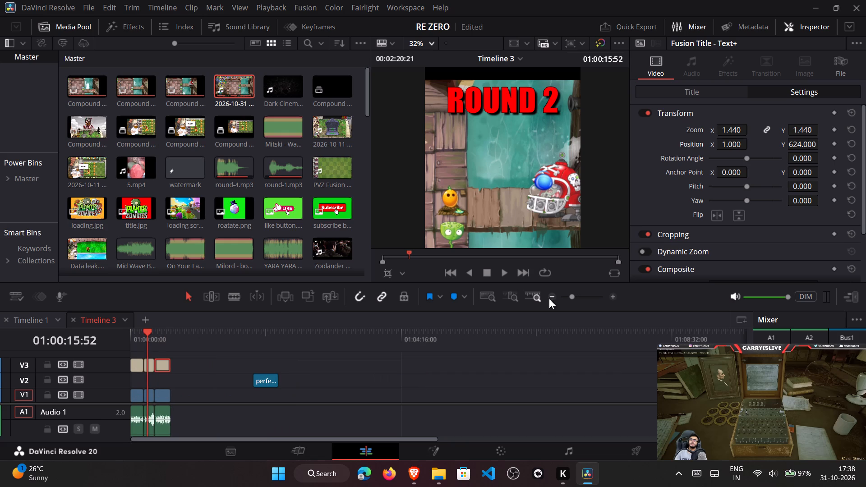
click(190, 389)
drag(272, 387, 216, 386)
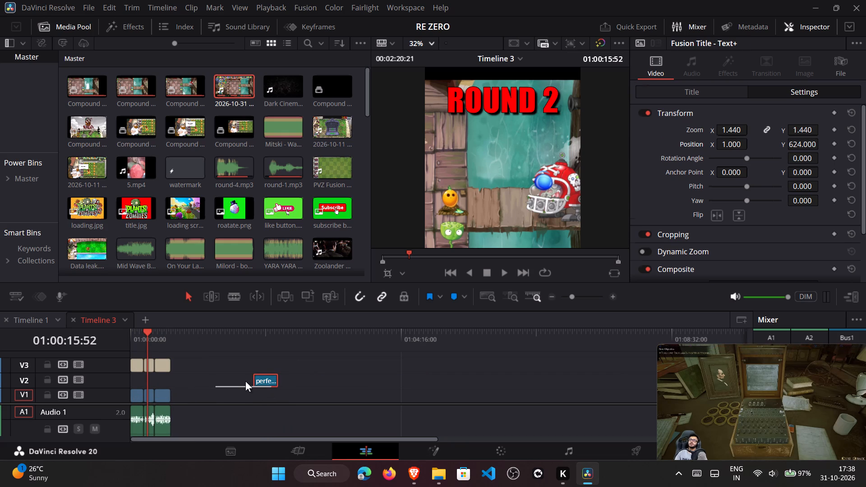
drag(270, 377, 143, 373)
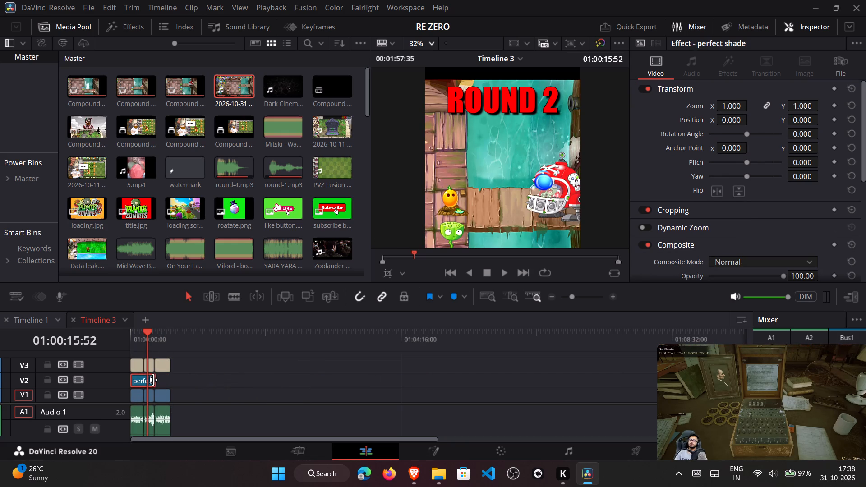
drag(153, 380, 173, 381)
click(213, 369)
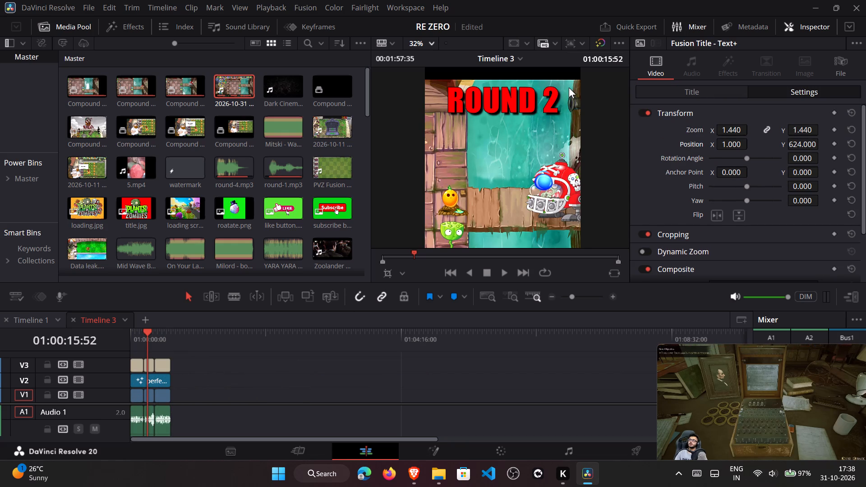
Delete the leftover round-4.mp3 clip lying beyond the end of the video on A2.
scroll(569, 87, down, 11)
scroll(437, 102, down, 6)
scroll(438, 105, up, 4)
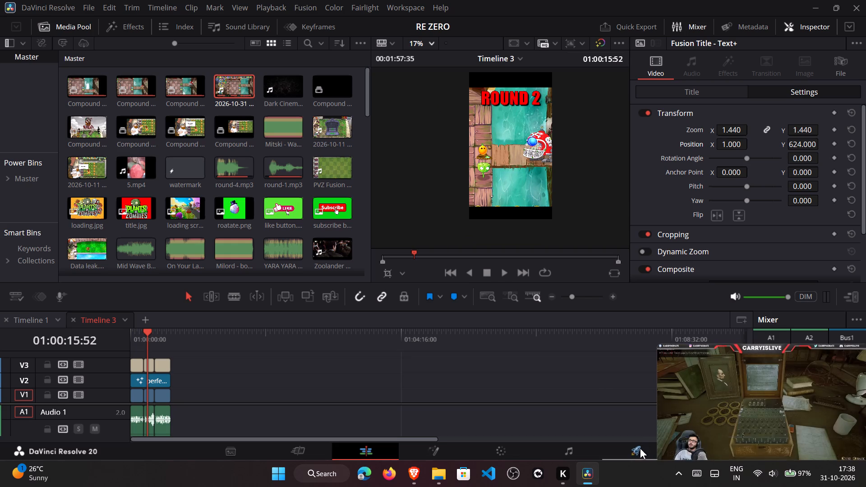
scroll(227, 437, down, 3)
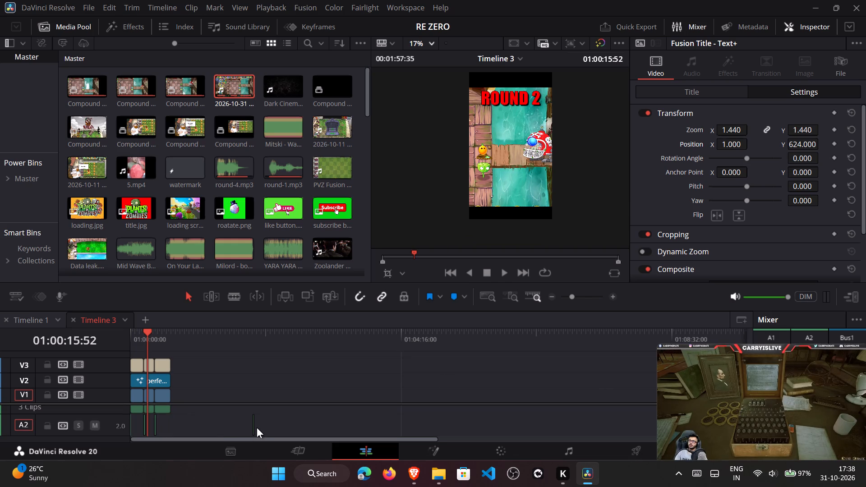
click(255, 428)
click(255, 428)
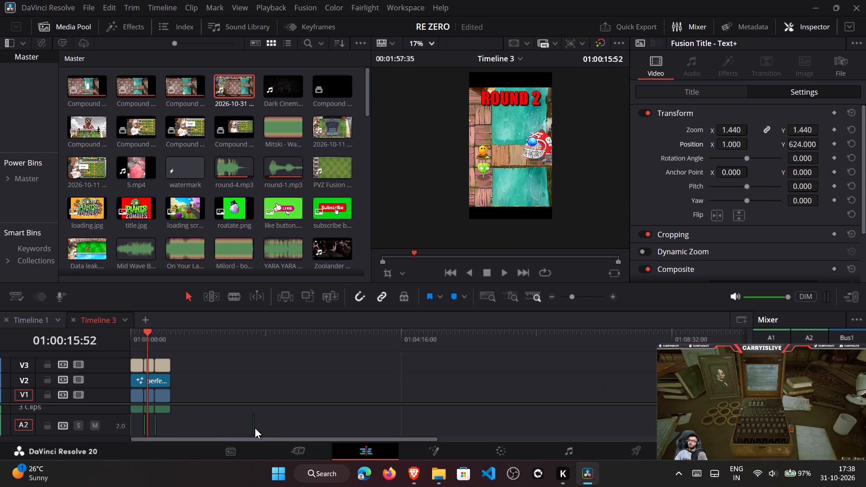
click(253, 428)
right_click(253, 428)
click(272, 417)
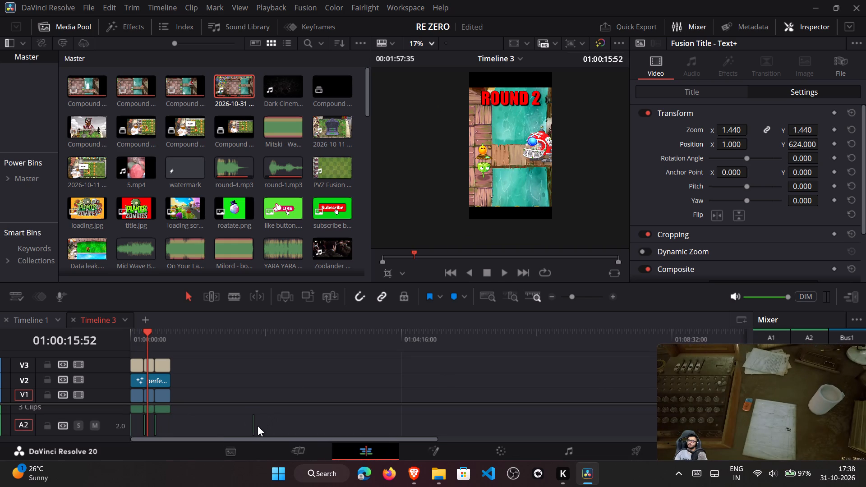
click(253, 427)
click(253, 427)
drag(253, 427, 251, 427)
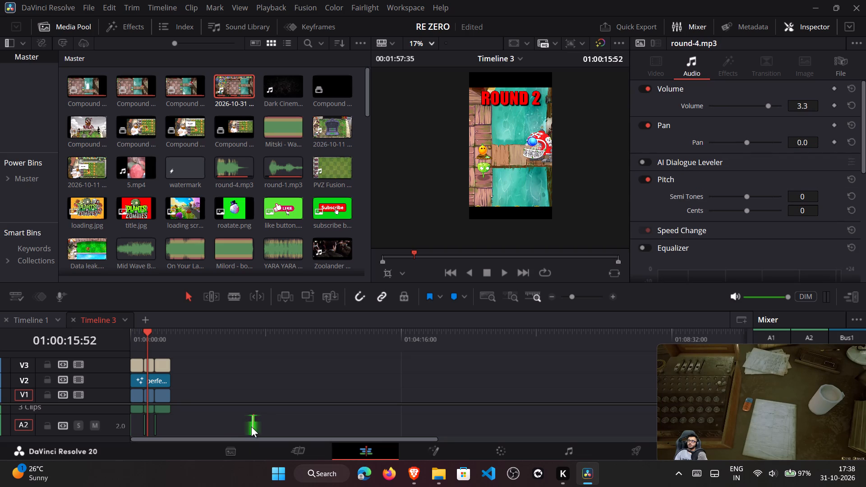
drag(251, 427, 235, 427)
click(238, 423)
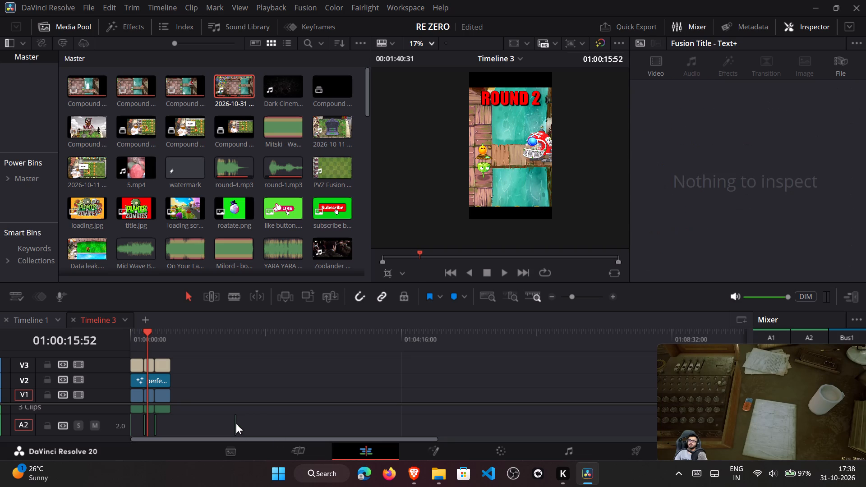
click(236, 423)
right_click(236, 423)
click(260, 254)
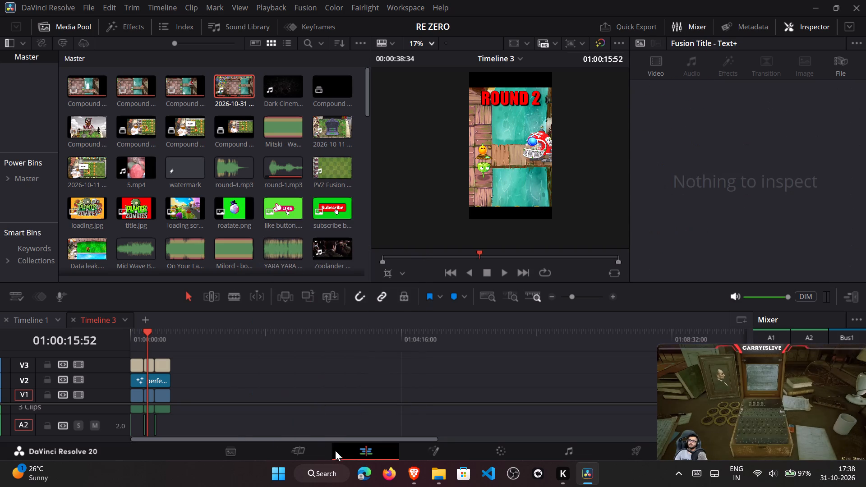
Switch to File Explorer, open the music folder and preview the PvZ russian theme track.
scroll(258, 414, down, 3)
scroll(399, 427, down, 3)
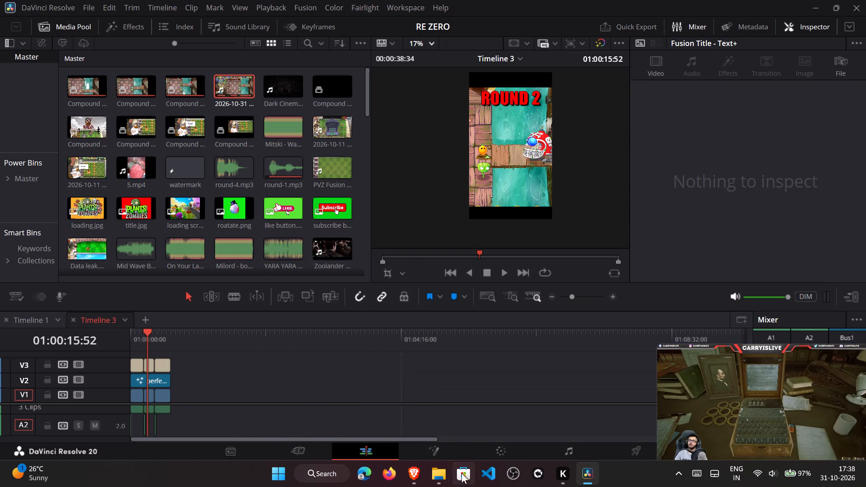
click(434, 476)
click(48, 328)
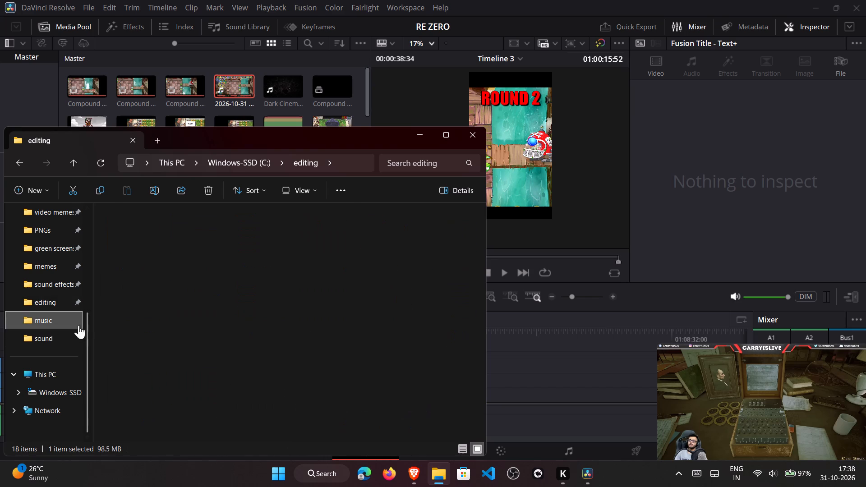
click(761, 413)
scroll(213, 354, down, 1)
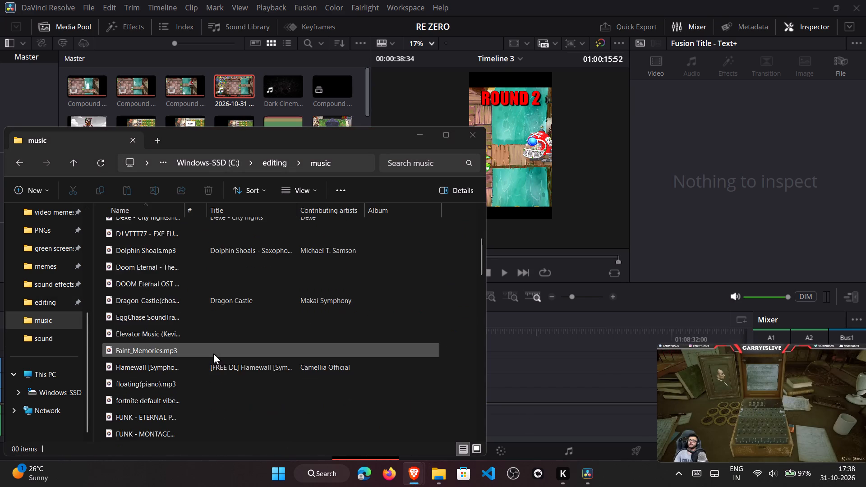
scroll(213, 353, down, 5)
scroll(184, 287, up, 1)
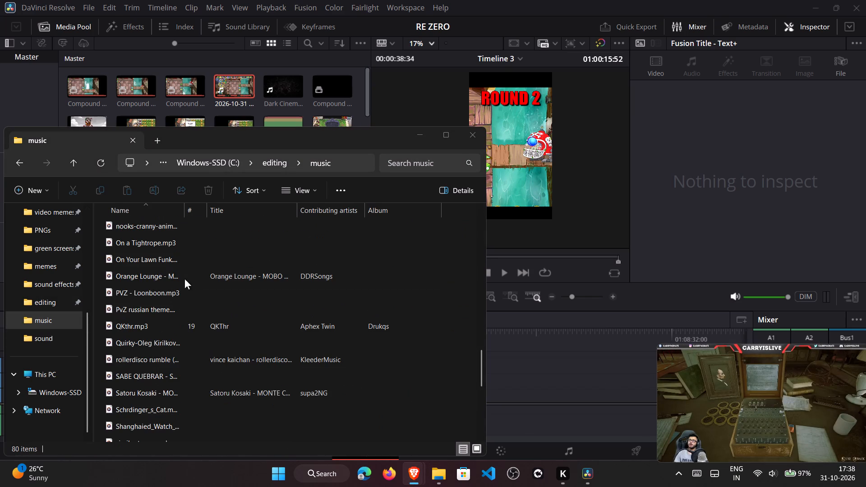
click(180, 299)
double_click(180, 308)
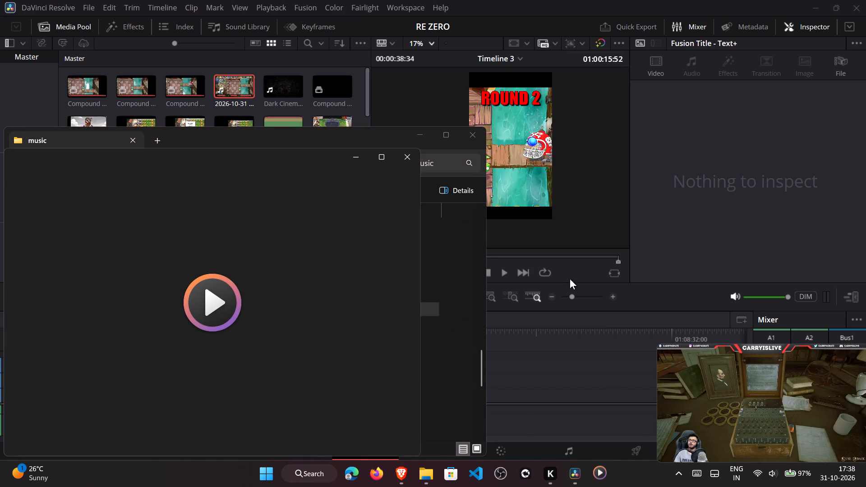
click(415, 164)
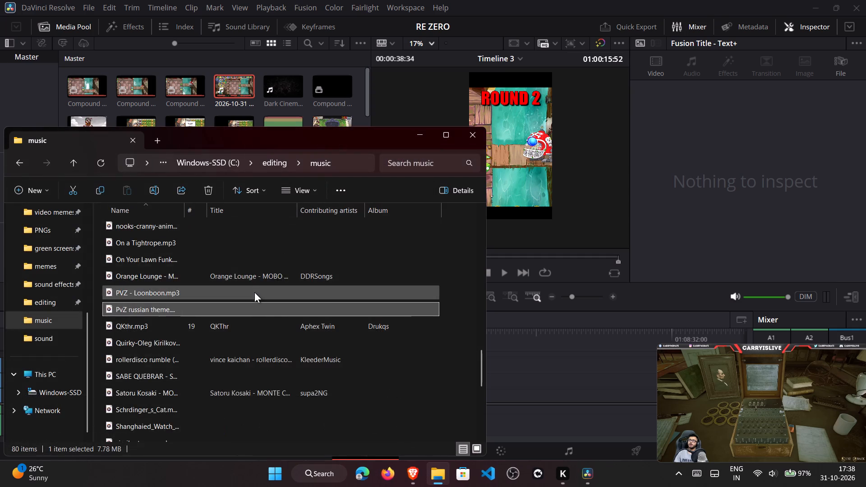
Browse the music folder and preview the FUNK - TAKA TAKA track from about 16 seconds in.
scroll(254, 294, down, 3)
scroll(253, 289, up, 4)
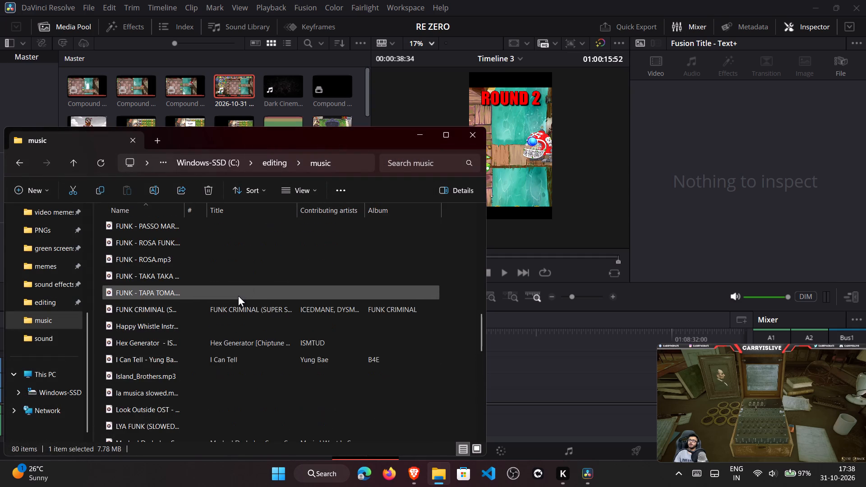
scroll(197, 338, up, 2)
scroll(193, 378, down, 1)
scroll(167, 349, down, 1)
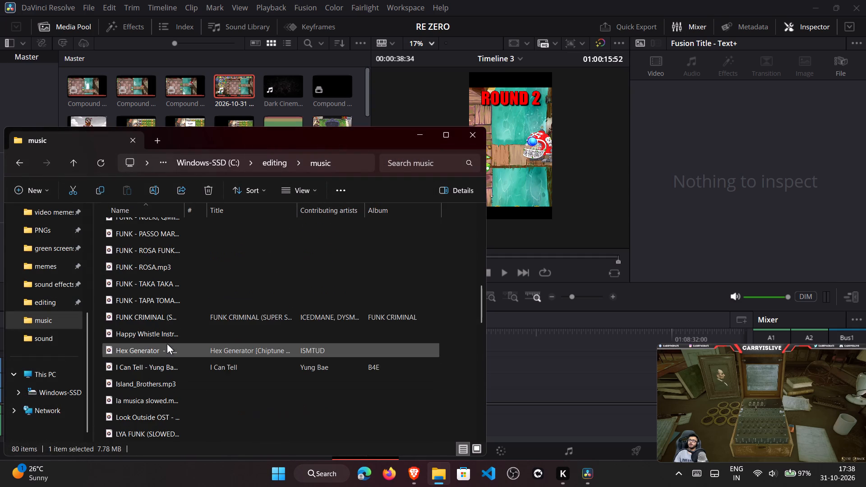
double_click(194, 283)
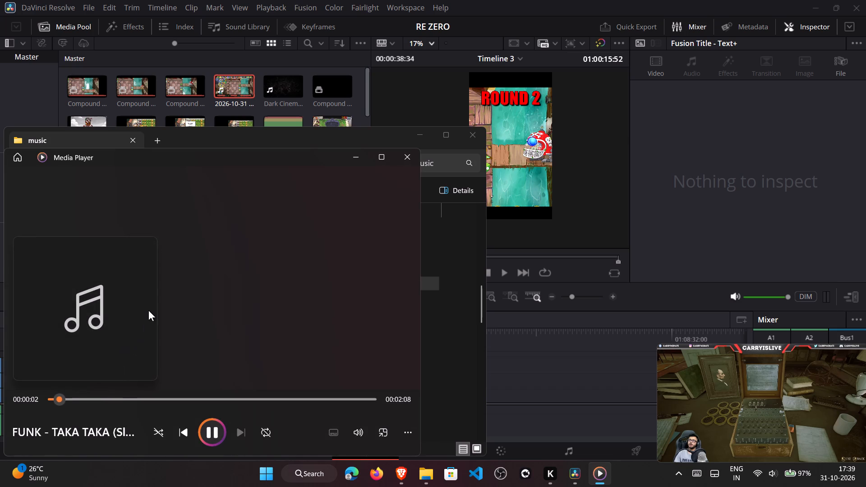
click(90, 392)
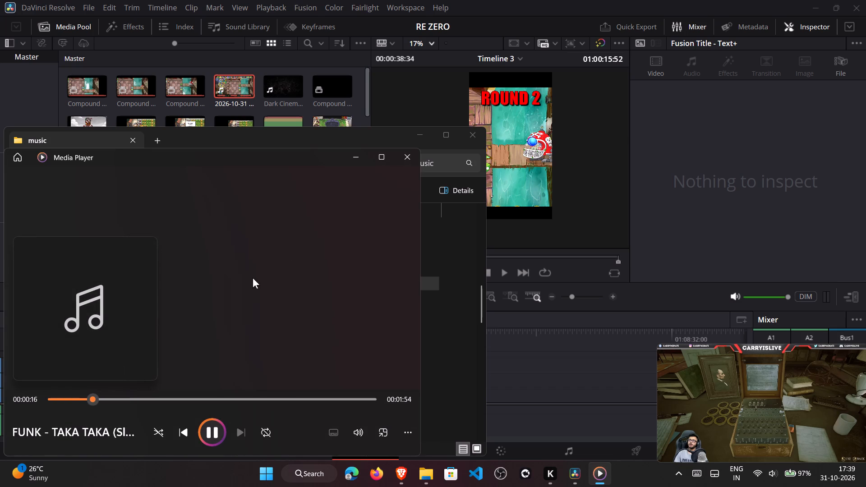
click(410, 152)
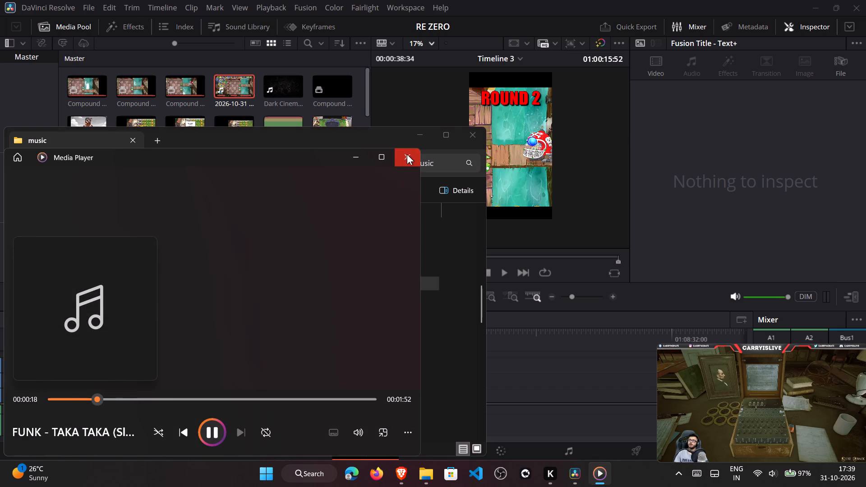
Preview the FUNK - TAPA TOMA track from the music folder, sampling several points up to about 52 seconds in.
double_click(181, 301)
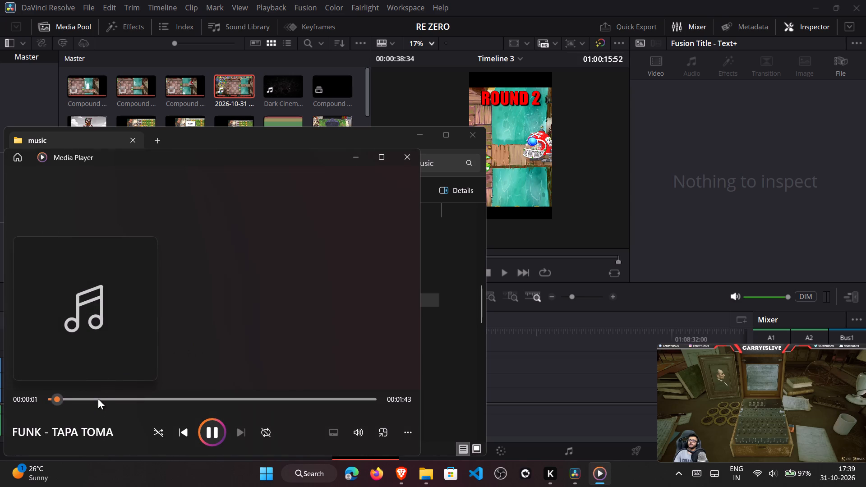
click(103, 390)
click(141, 403)
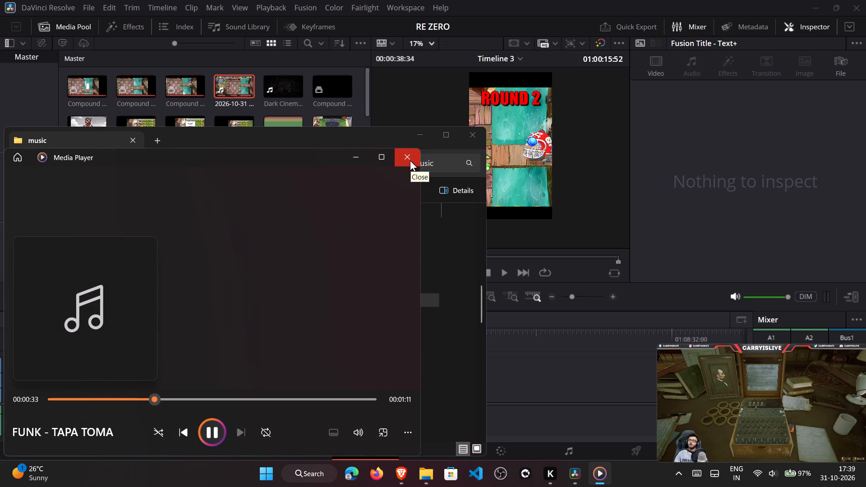
click(214, 395)
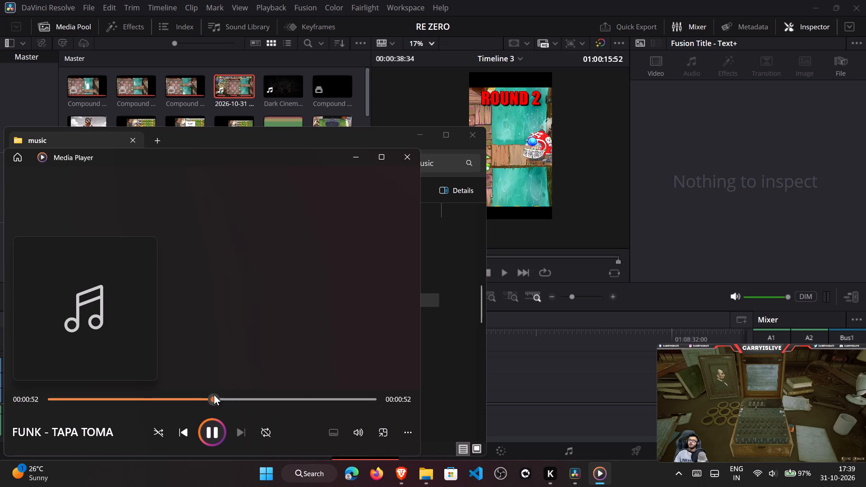
click(193, 397)
Set the system sound volume to 25 while the track plays.
click(816, 478)
click(809, 481)
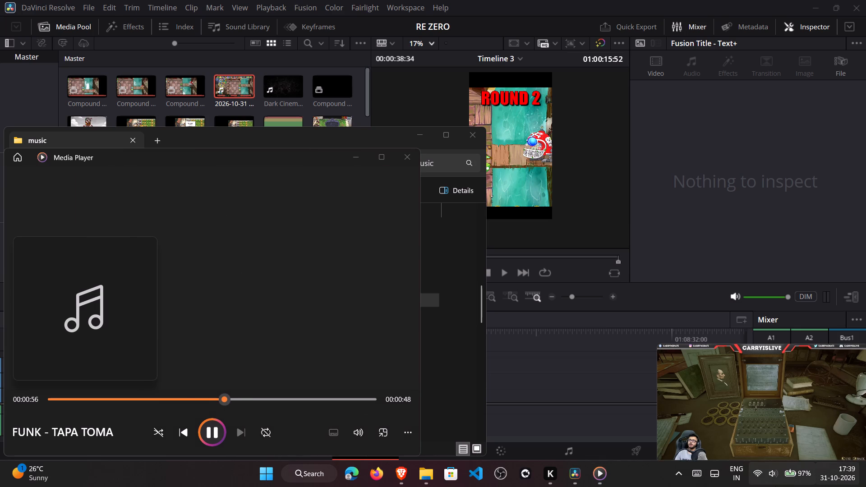
click(765, 467)
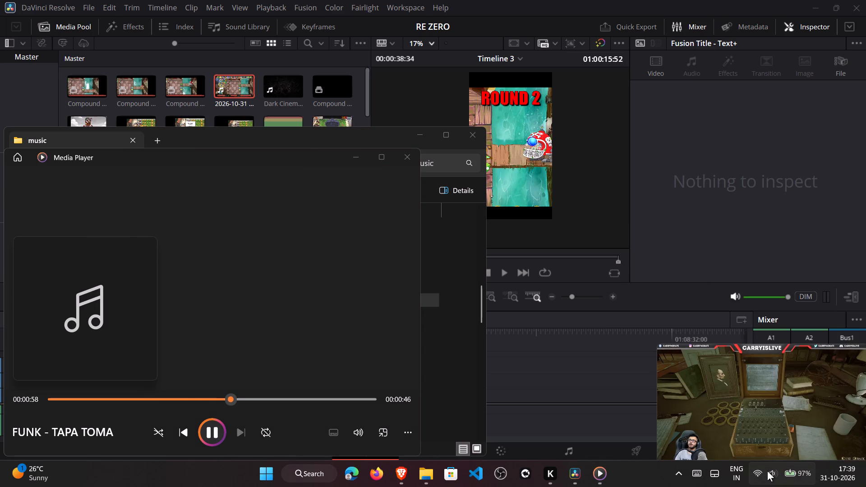
click(767, 471)
click(725, 411)
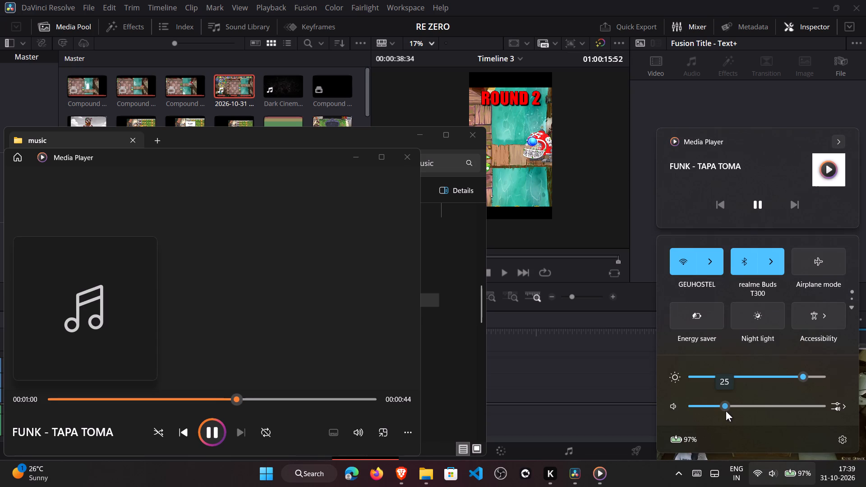
click(656, 486)
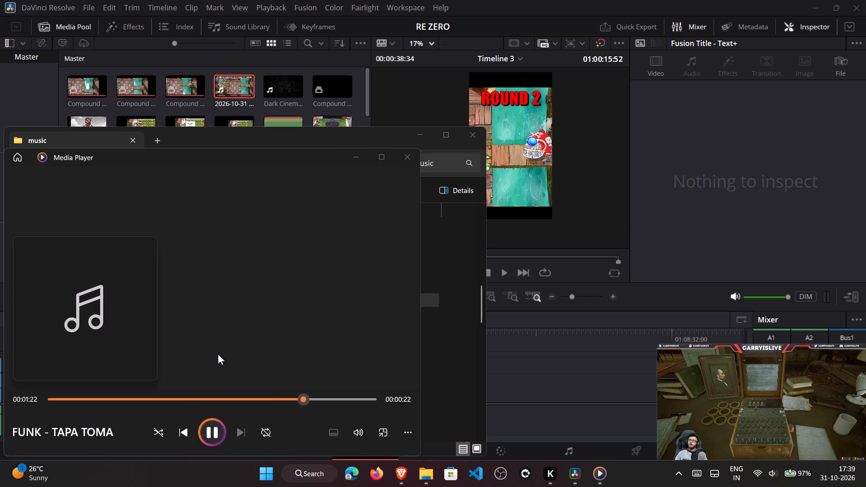
End the FUNK - TAPA TOMA preview by closing the media player, returning to the music folder.
click(411, 161)
Preview several parts of the FUNK - PASSO MARCADO track from the music folder and close the player.
click(165, 290)
click(168, 286)
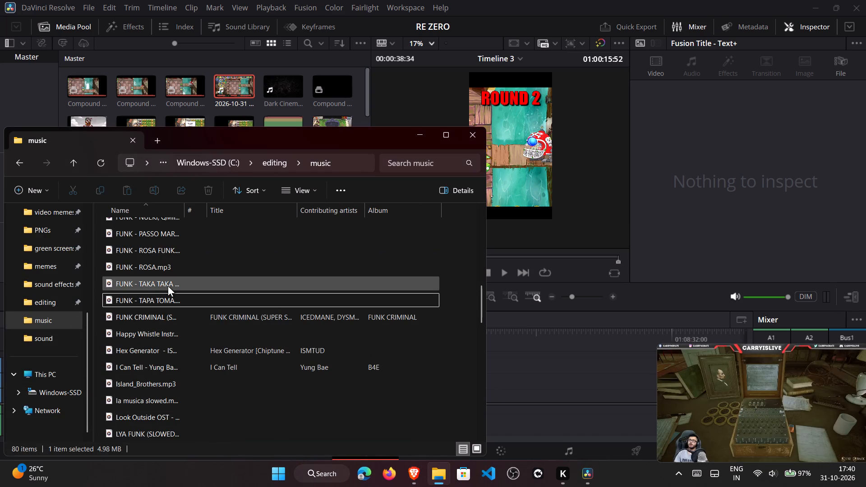
click(187, 267)
click(190, 257)
click(196, 252)
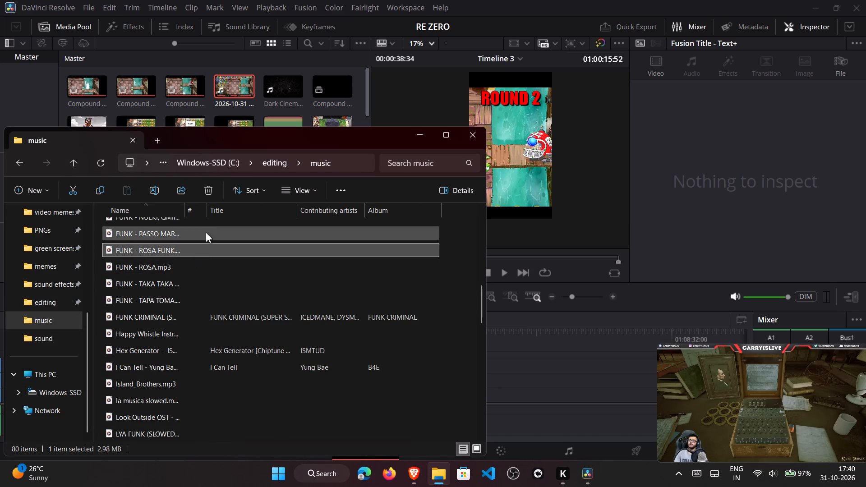
double_click(208, 226)
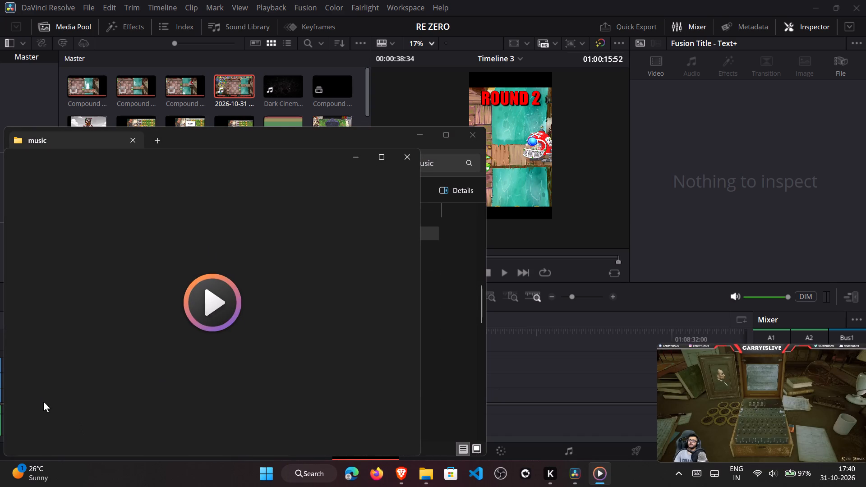
click(87, 396)
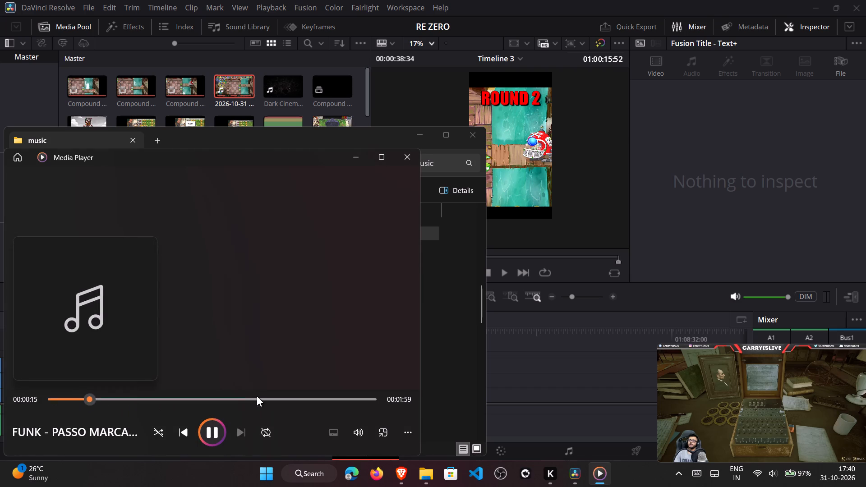
click(257, 396)
click(284, 396)
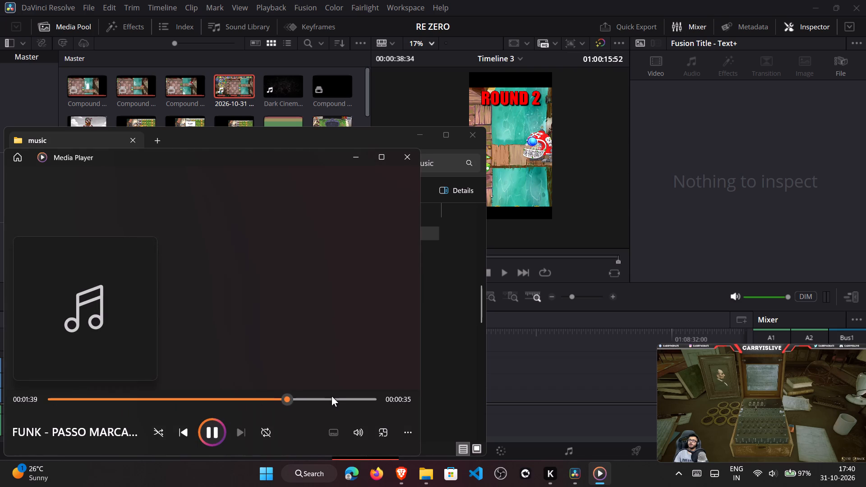
click(332, 396)
click(277, 396)
click(242, 396)
click(83, 396)
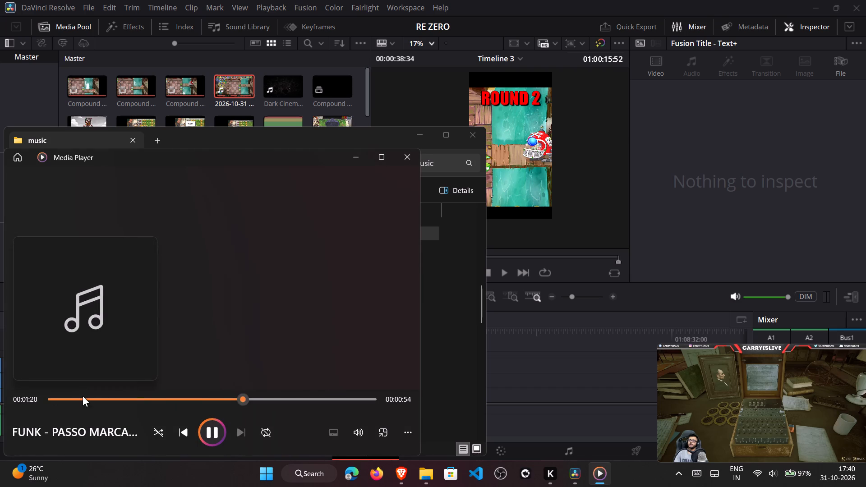
click(396, 159)
Add FUNK - PASSO MARCADO.mp3 to Timeline 3 on new audio track A3, starting at the beginning of the timeline.
drag(307, 235, 558, 381)
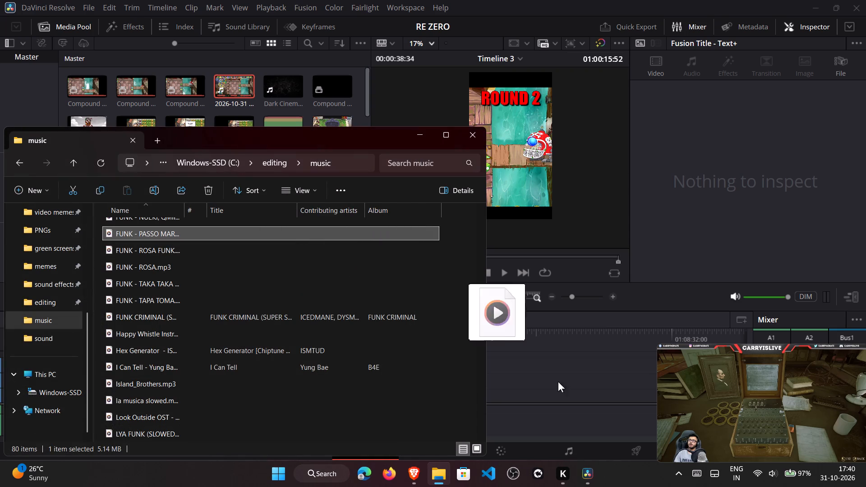
drag(558, 381, 530, 421)
drag(568, 428, 289, 432)
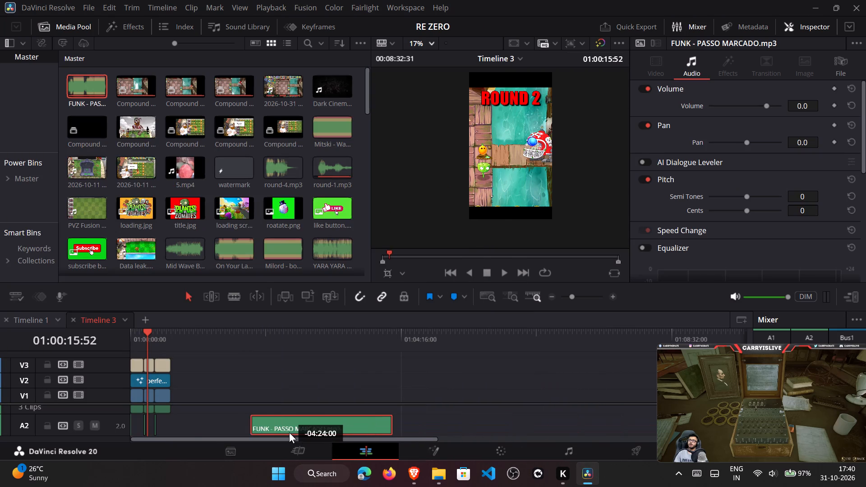
drag(289, 432, 132, 435)
Move the floating video off the mixer and timeline edge and increase the height of audio track A3.
click(114, 412)
drag(117, 410, 126, 351)
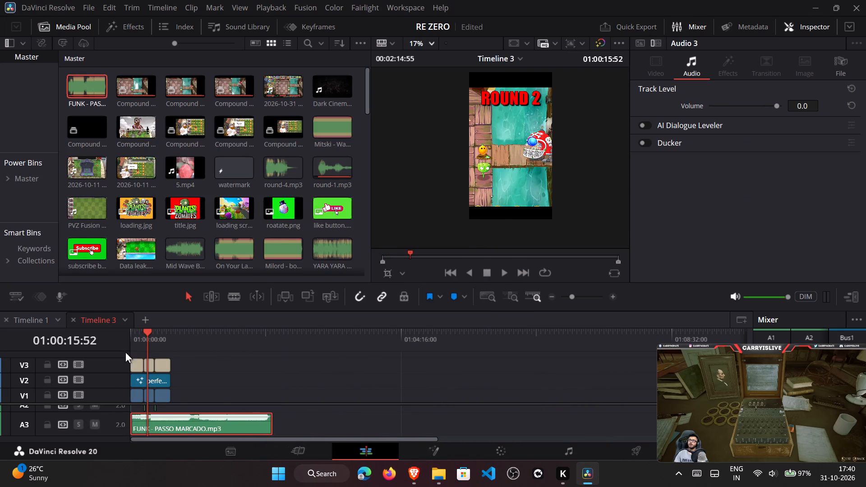
scroll(111, 416, up, 1)
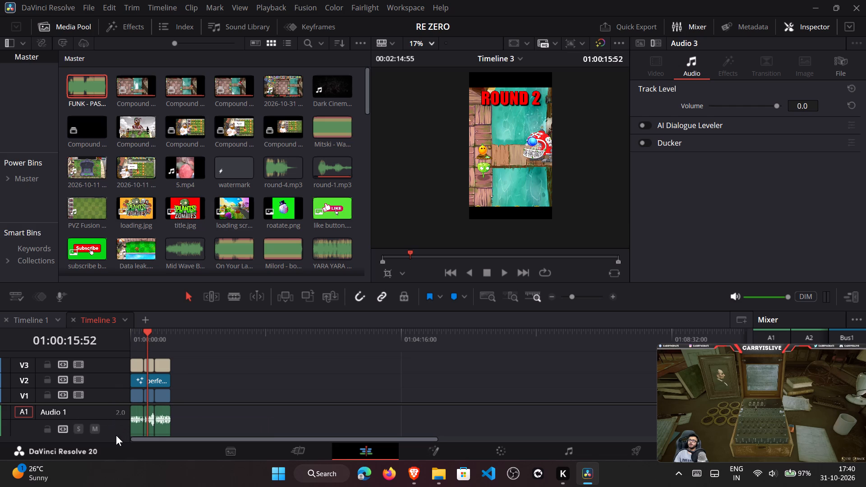
scroll(121, 423, down, 1)
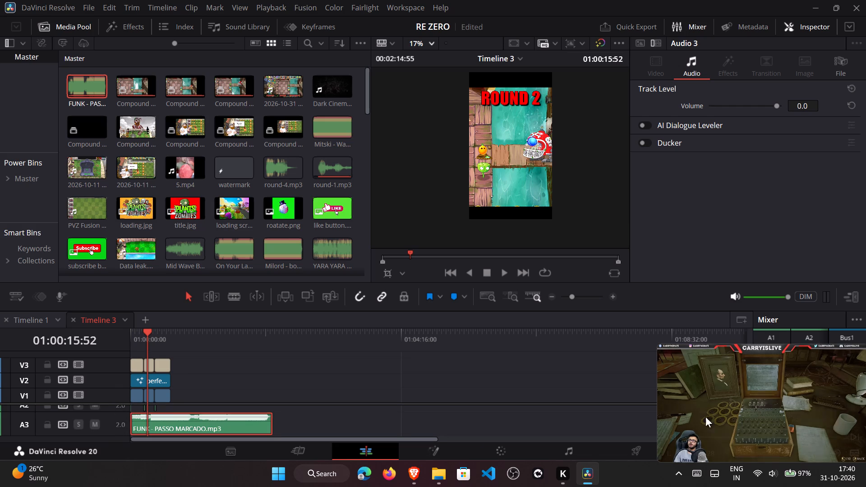
click(756, 394)
drag(758, 386, 728, 234)
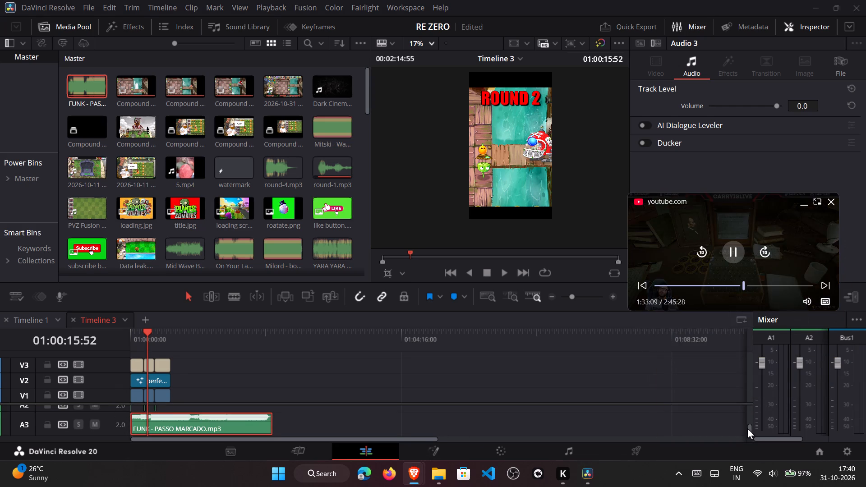
drag(747, 428, 747, 422)
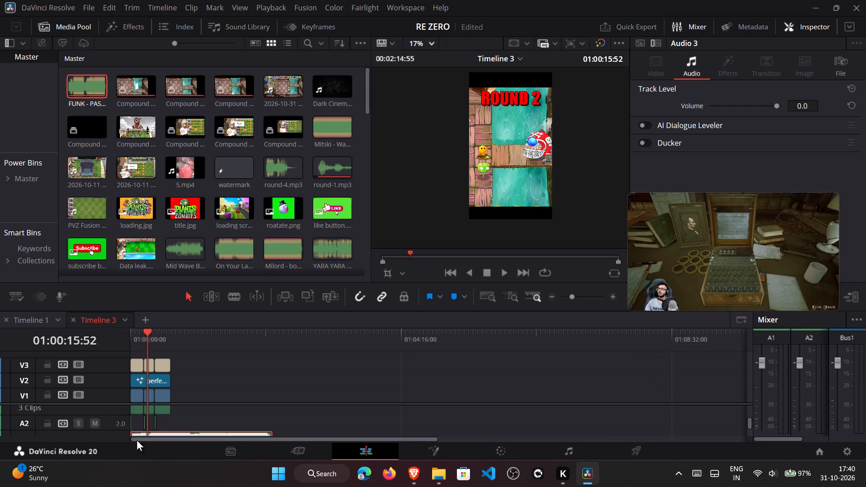
drag(114, 413, 120, 396)
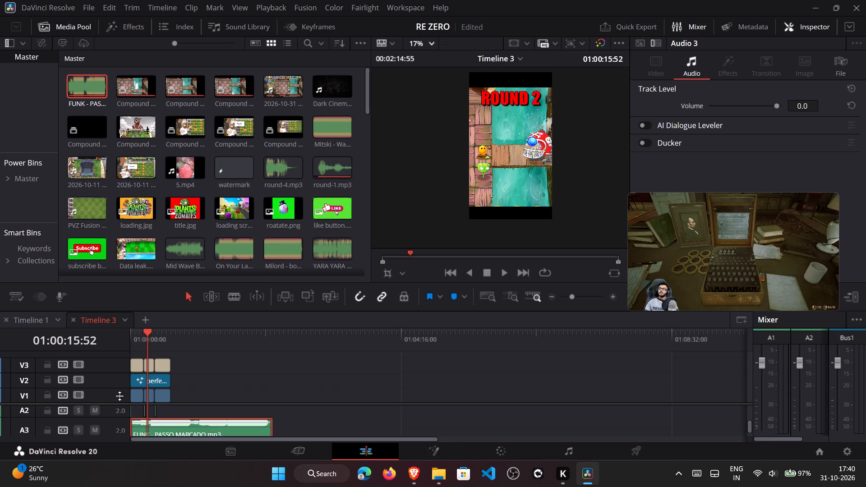
drag(120, 396, 130, 373)
scroll(107, 434, down, 1)
drag(116, 410, 117, 386)
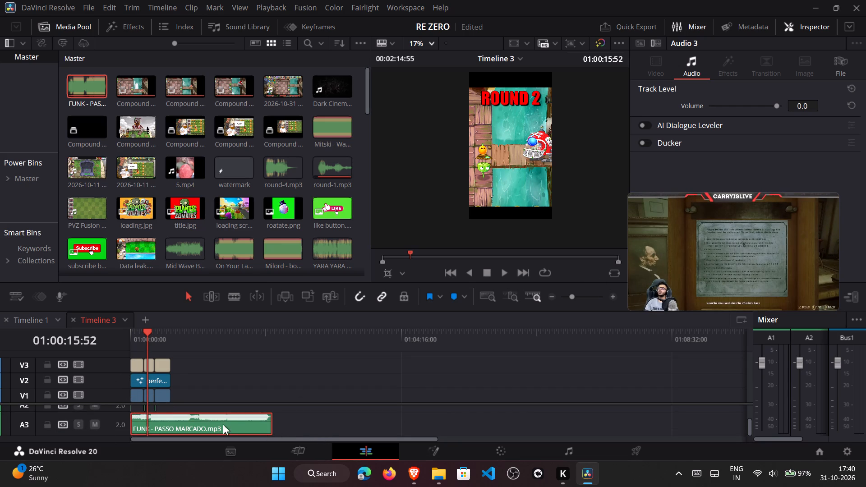
drag(113, 433, 106, 448)
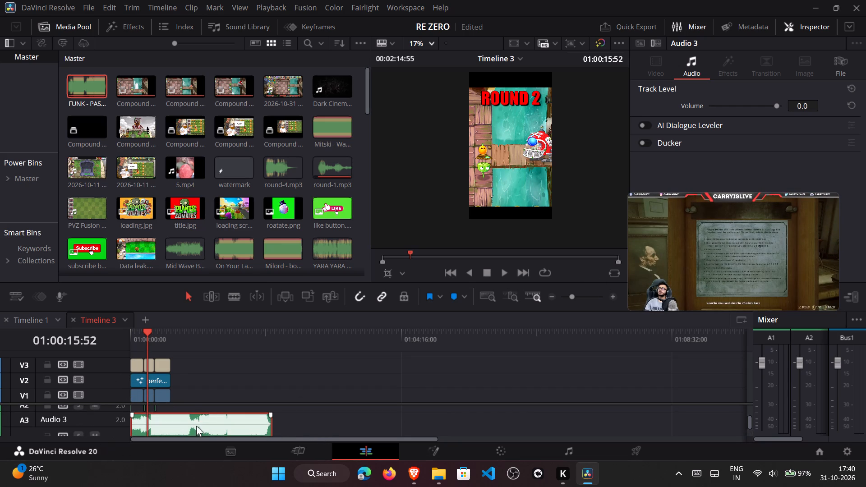
Lower the volume of the FUNK - PASSO MARCADO.mp3 clip to -3.7.
click(203, 421)
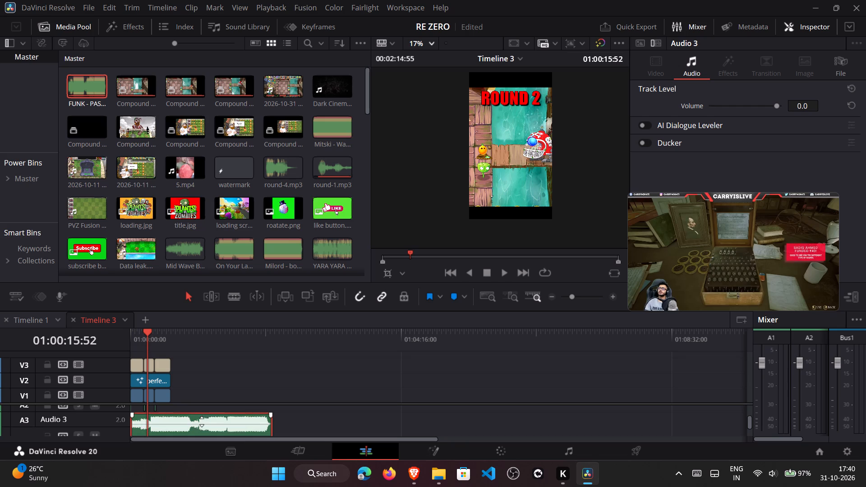
Trim about 12.6 seconds off the start of the music clip, slide it back to the timeline start and play the opening.
triple_click(617, 297)
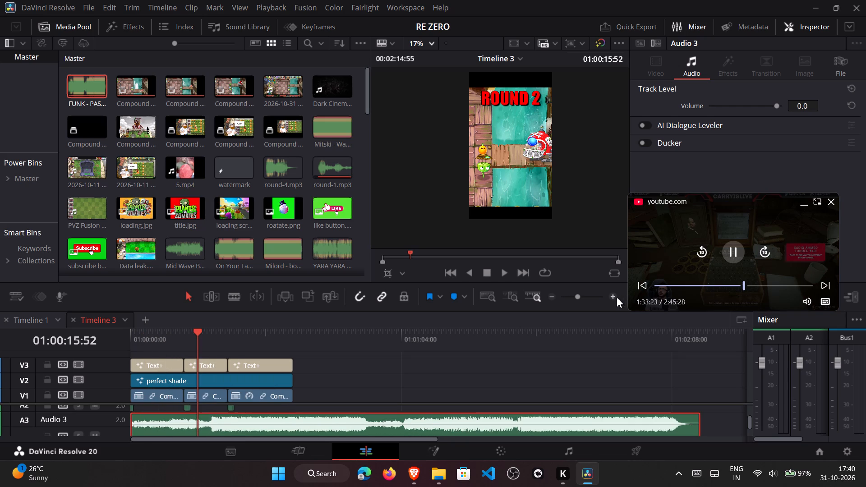
drag(134, 432, 184, 436)
drag(334, 411, 320, 414)
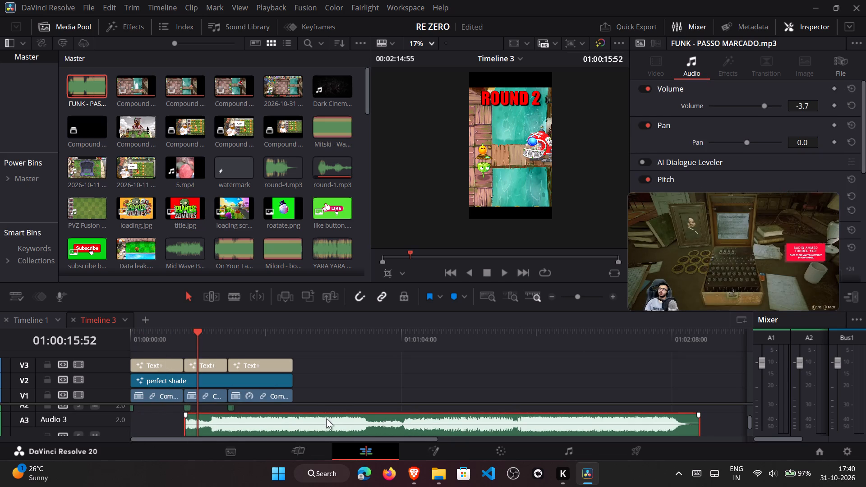
drag(326, 418, 240, 420)
drag(137, 342, 109, 347)
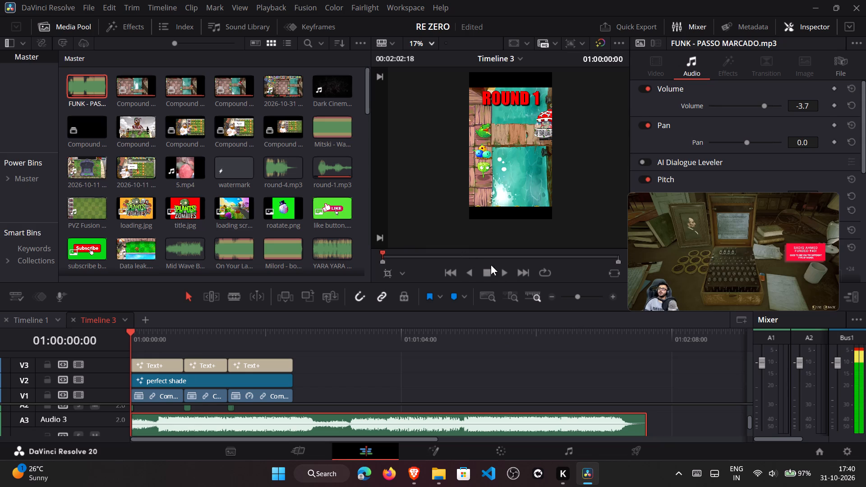
click(508, 276)
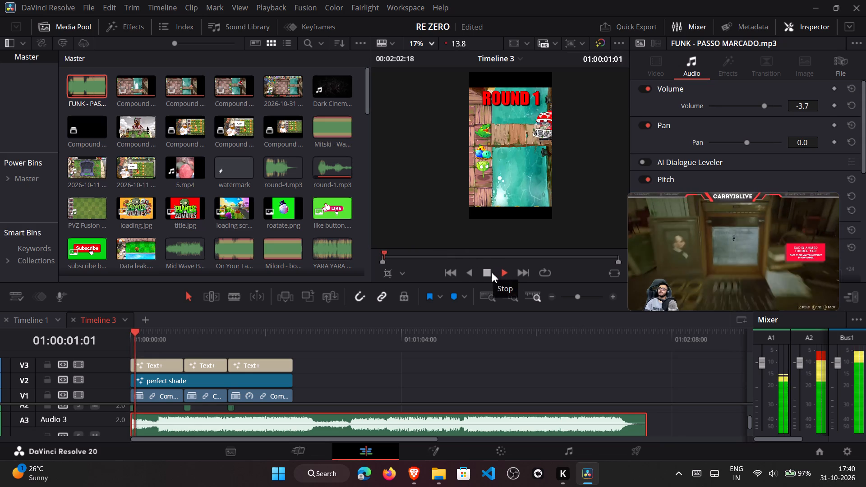
click(488, 271)
Move the perfect shade effect on V2 past the end of the gameplay clips and play the video from the beginning.
drag(268, 378, 399, 379)
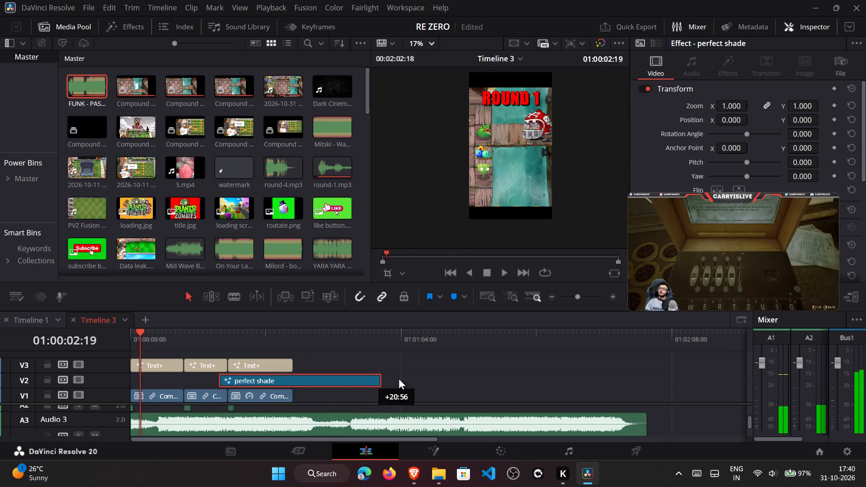
drag(399, 379, 526, 379)
drag(138, 344, 99, 343)
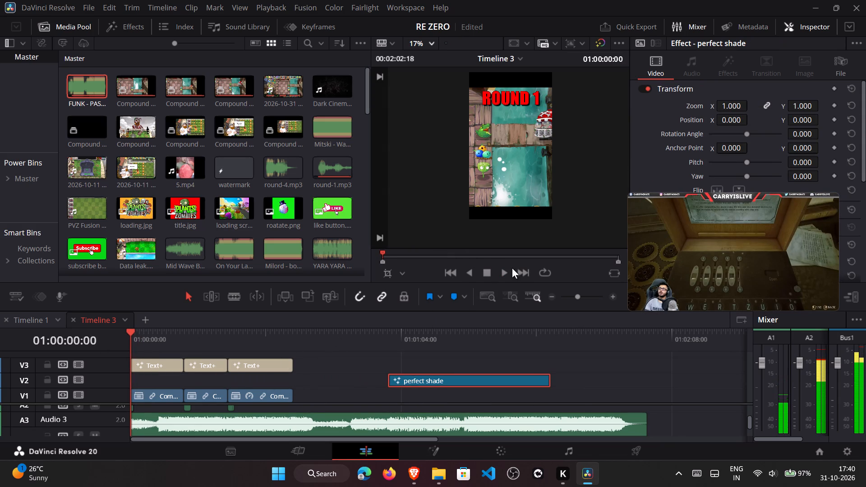
click(508, 268)
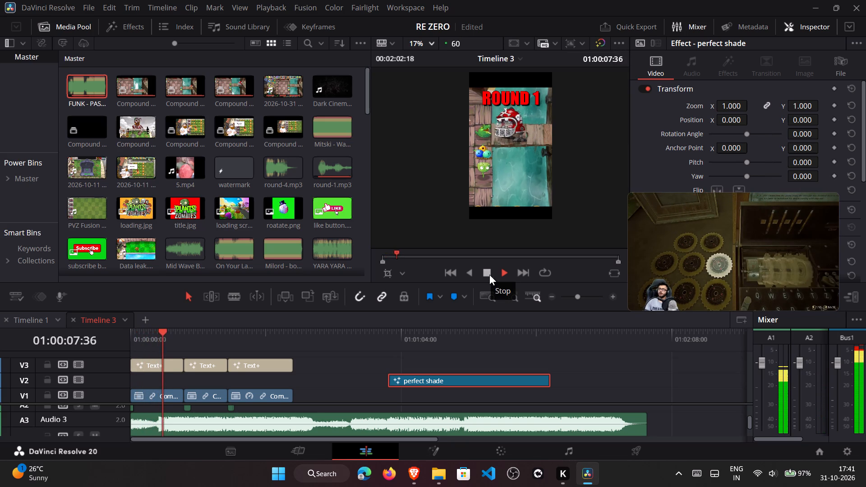
Trim the end of the A3 music clip to match the end of the gameplay clips and stop playback.
drag(641, 430, 363, 435)
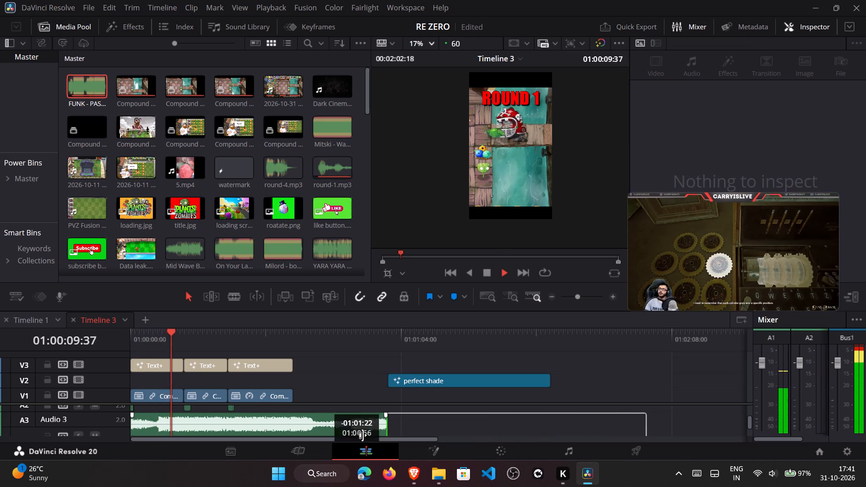
drag(363, 435, 286, 435)
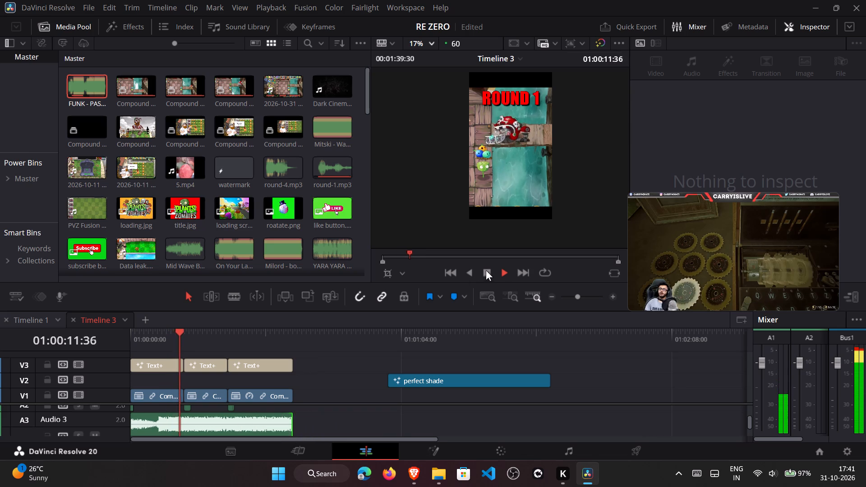
click(488, 270)
Trim about 0.3 seconds off the start of the music, slide it back to the timeline start and replay the opening.
click(153, 342)
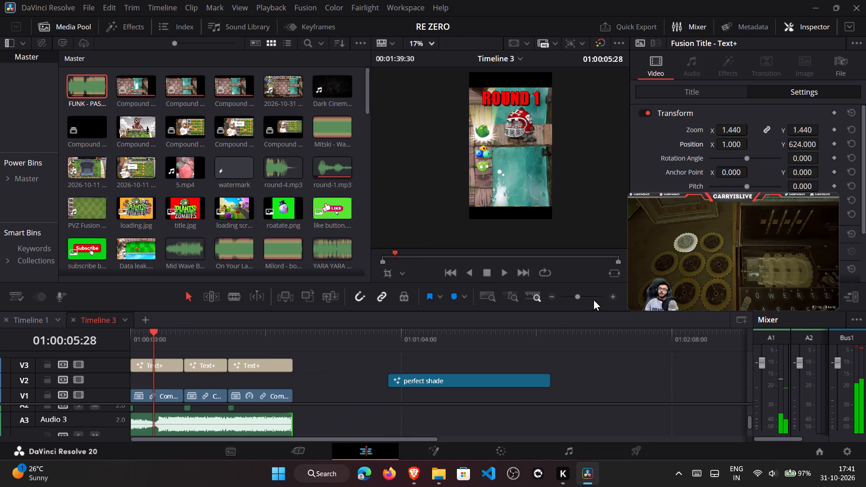
triple_click(613, 296)
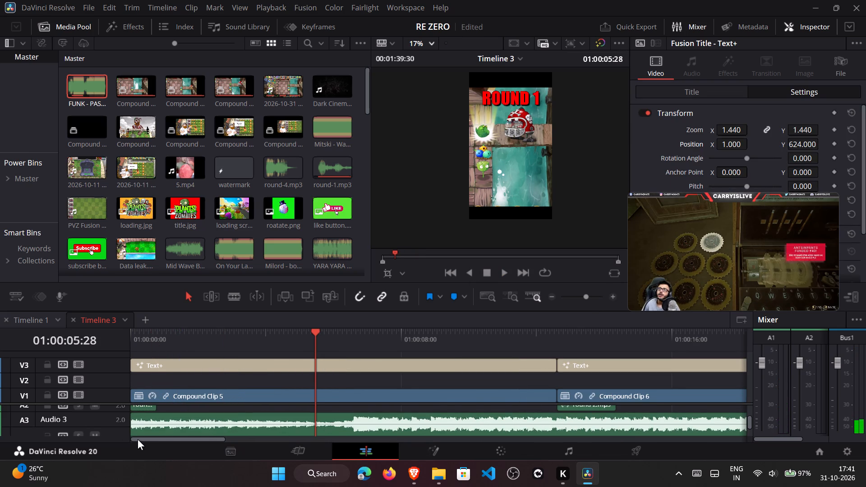
drag(135, 435, 147, 432)
drag(186, 416, 163, 420)
drag(167, 352, 150, 353)
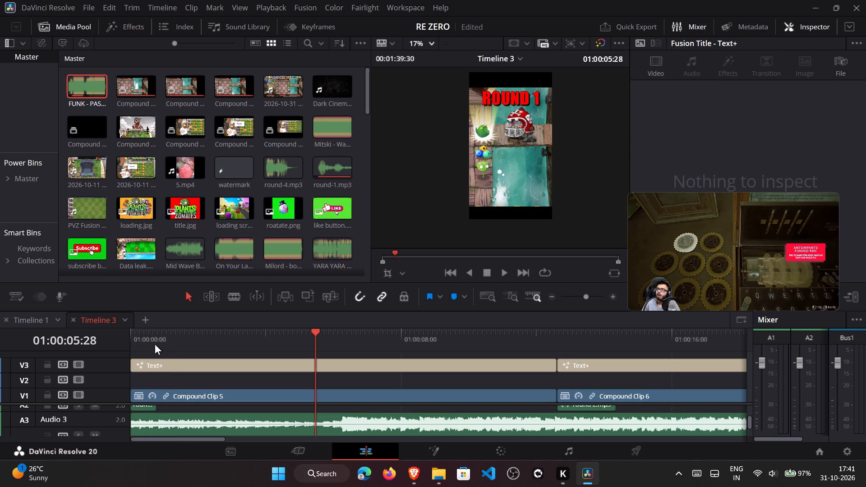
drag(154, 344, 118, 342)
click(503, 278)
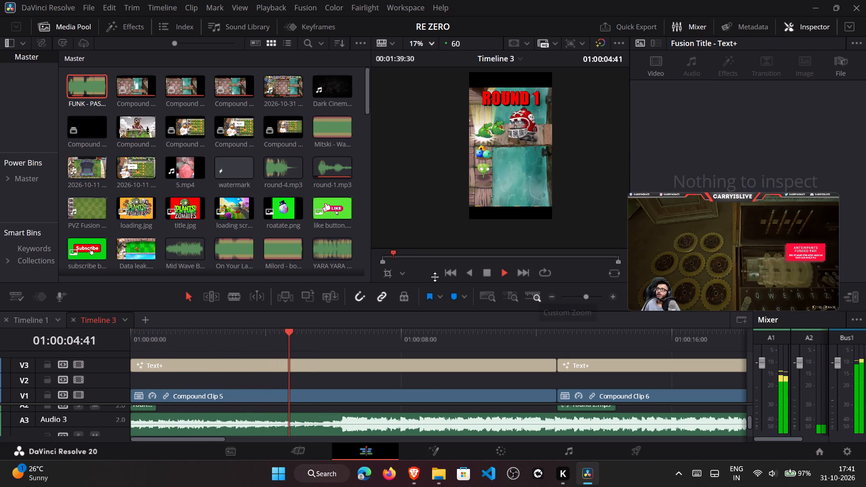
click(483, 269)
Set the playhead to 01:00:04:10, then trim the music's start and slide it back to the beginning so its beat drop lands there.
drag(294, 344, 252, 351)
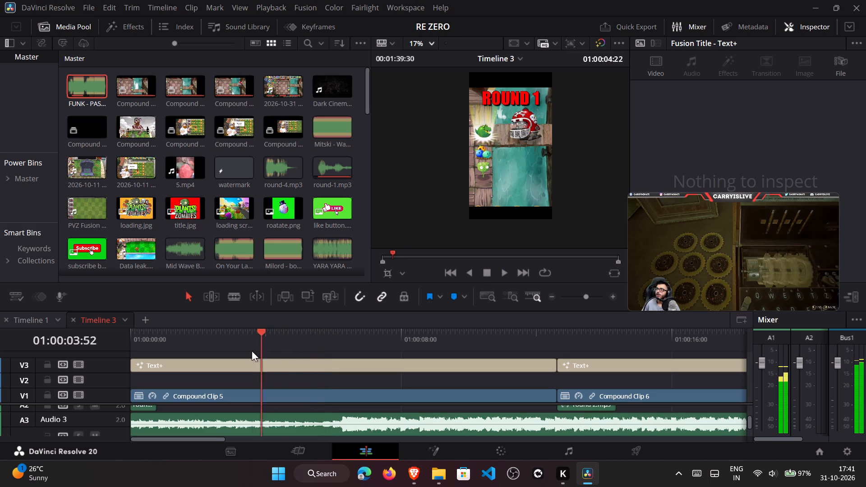
drag(252, 351, 263, 353)
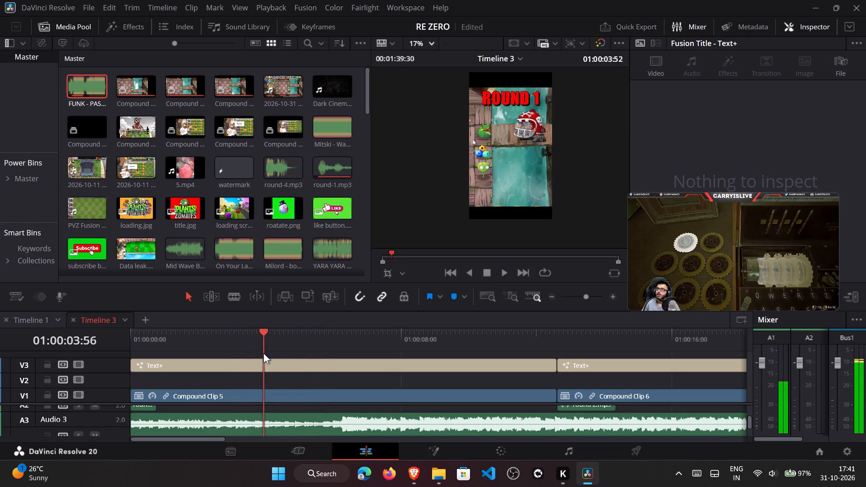
drag(263, 353, 272, 352)
drag(134, 430, 135, 430)
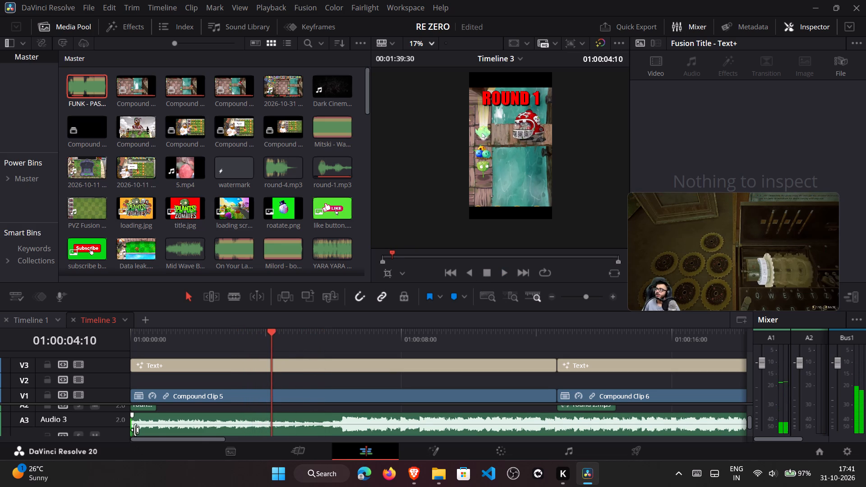
drag(135, 430, 171, 426)
drag(215, 415, 167, 421)
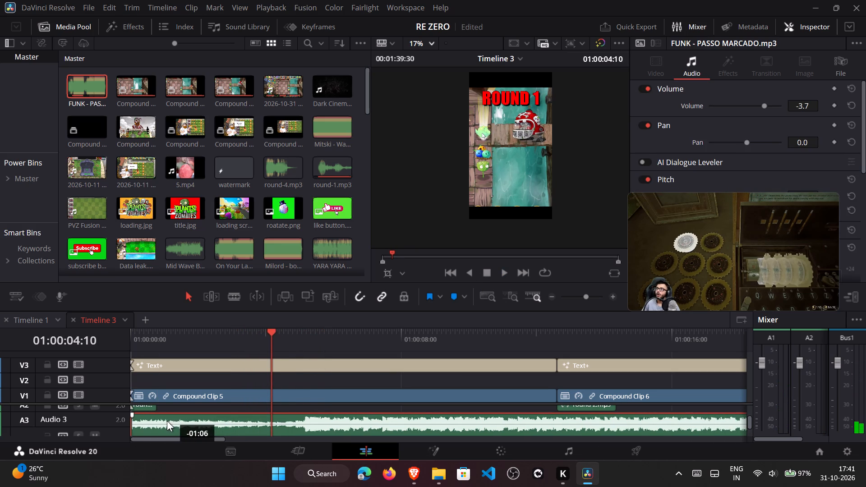
drag(167, 421, 163, 421)
drag(136, 429, 148, 431)
drag(178, 414, 148, 419)
Move the playhead to the end of the A3 music clip, at about 01:00:36:47.
double_click(553, 299)
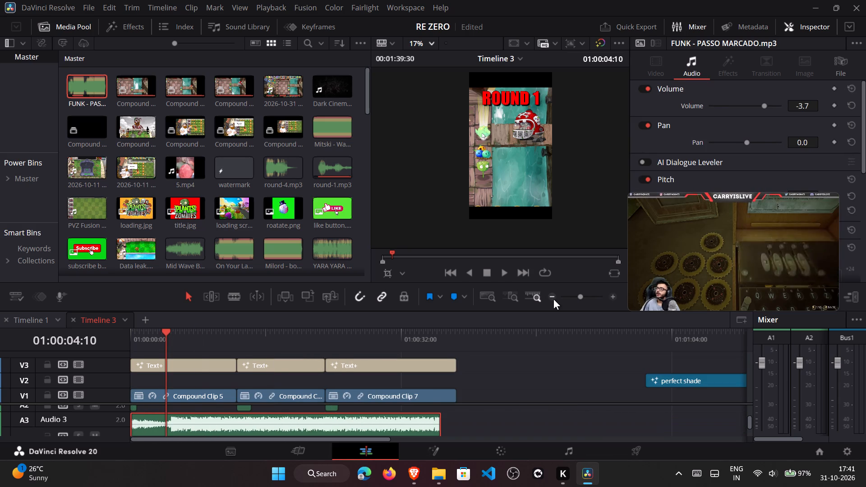
click(434, 348)
click(443, 343)
click(447, 343)
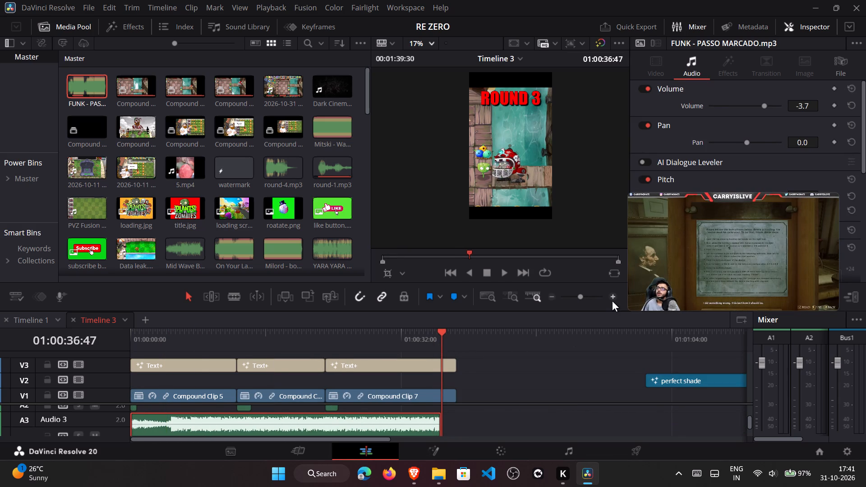
Extend the end of the A3 music clip to line up exactly with the end of Compound Clip 7.
triple_click(612, 301)
click(612, 301)
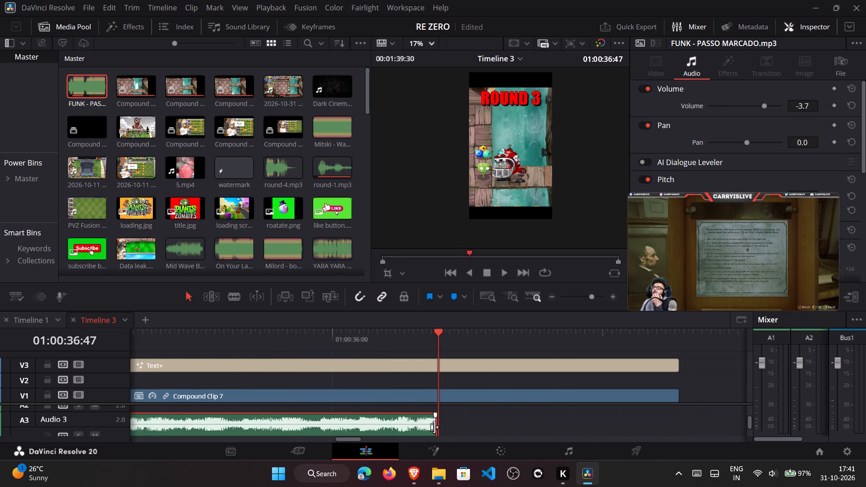
drag(435, 427, 680, 406)
click(670, 348)
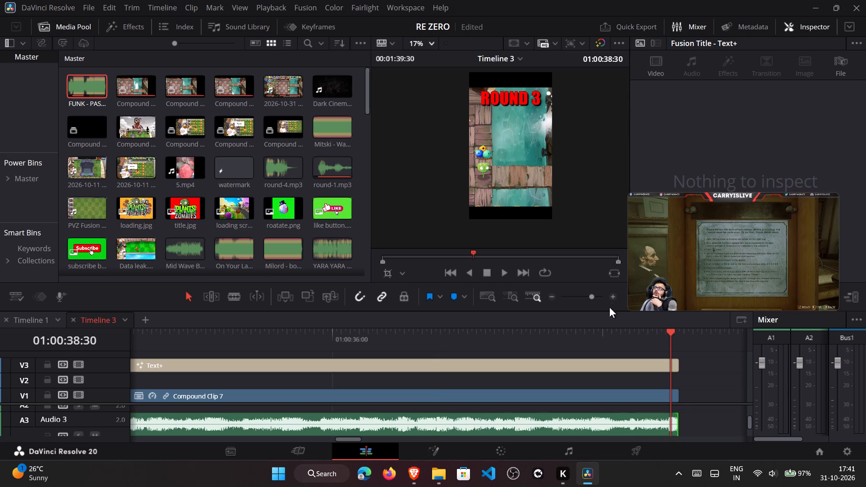
triple_click(613, 299)
triple_click(613, 299)
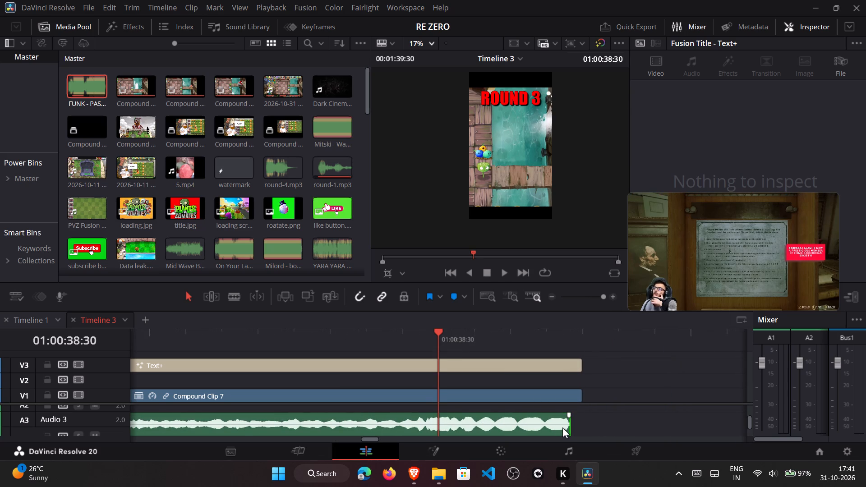
click(562, 427)
drag(567, 426, 580, 425)
Move the perfect shade adjustment clip on V2 back to the timeline start so it covers the three gameplay clips.
triple_click(551, 298)
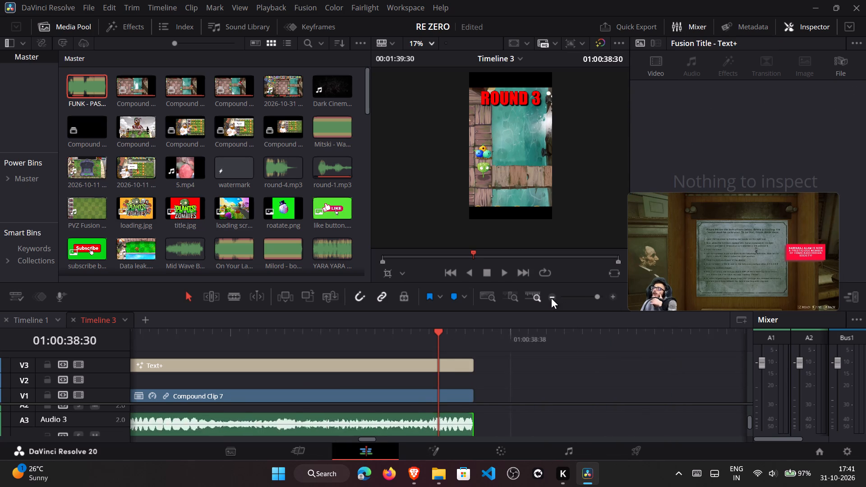
triple_click(551, 298)
triple_click(551, 298)
click(551, 298)
drag(290, 383, 213, 383)
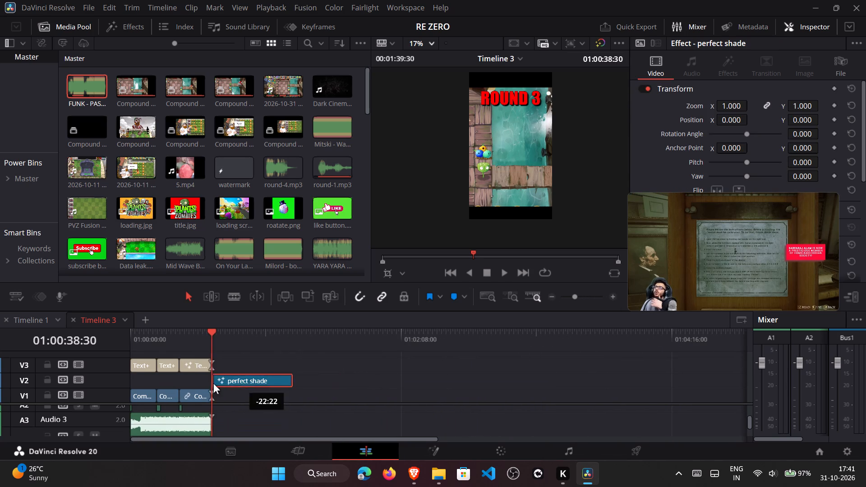
drag(213, 383, 151, 383)
Play the opening second or so from the timeline start to check the shading, and stop playback.
drag(150, 347, 106, 364)
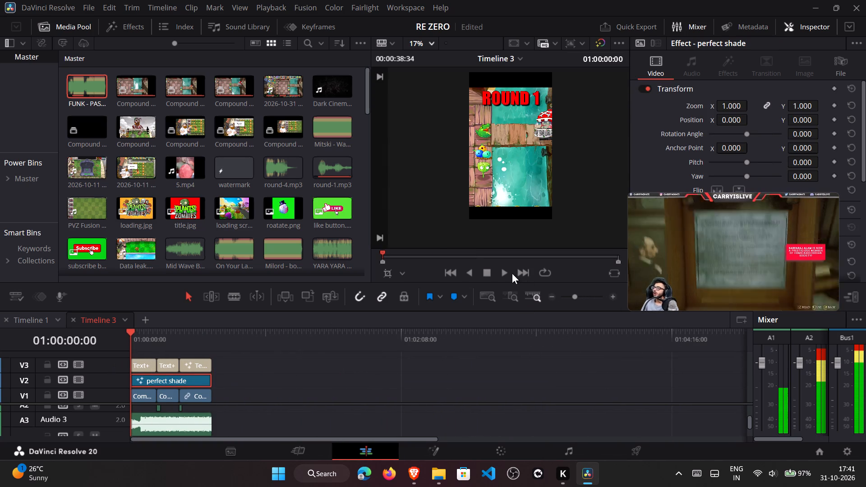
click(509, 273)
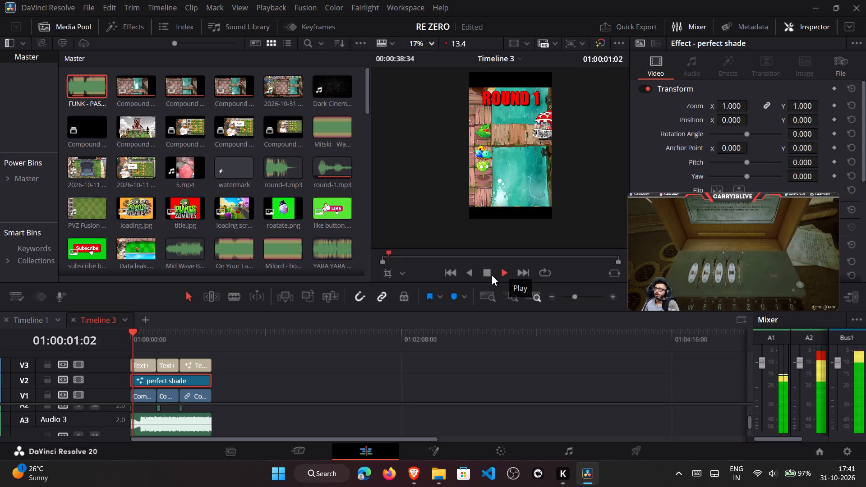
click(489, 277)
Open the Deliver page, name the export file 37 and add Timeline 3 to the render queue.
click(629, 446)
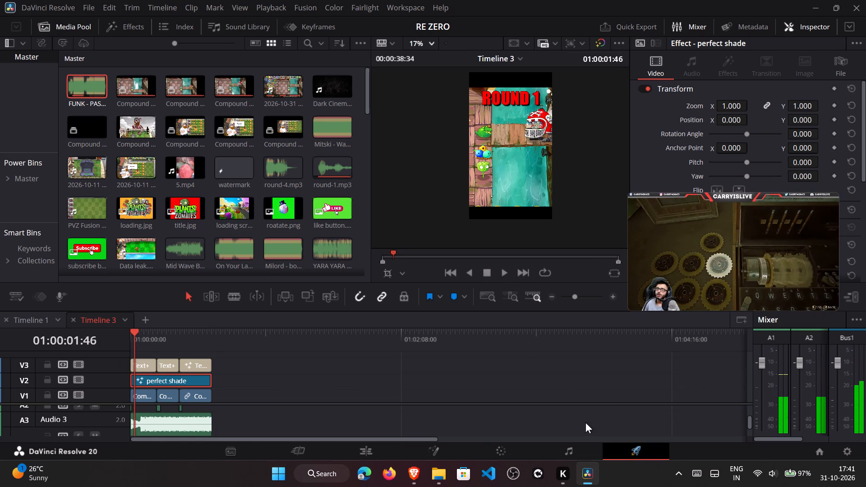
drag(89, 121, 58, 120)
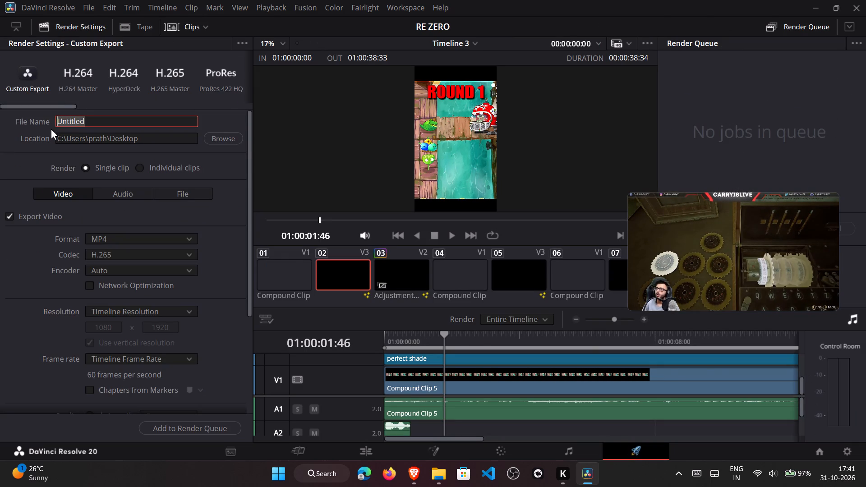
key(BackSpace)
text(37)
click(221, 183)
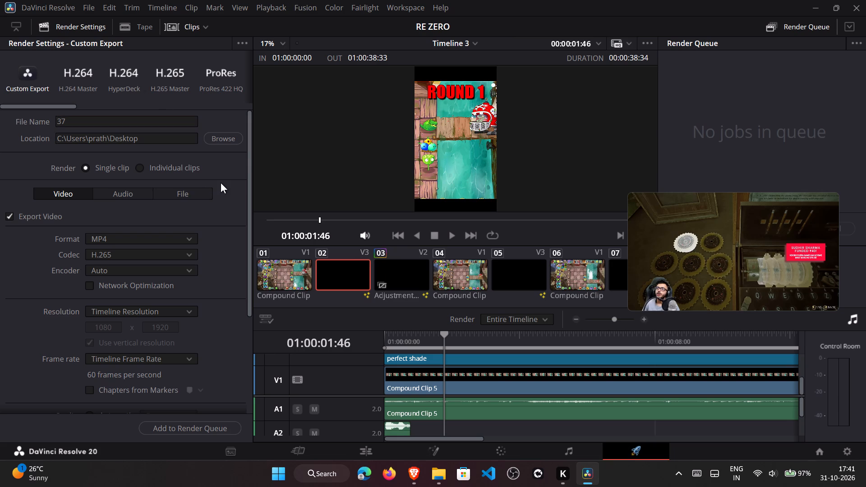
click(198, 430)
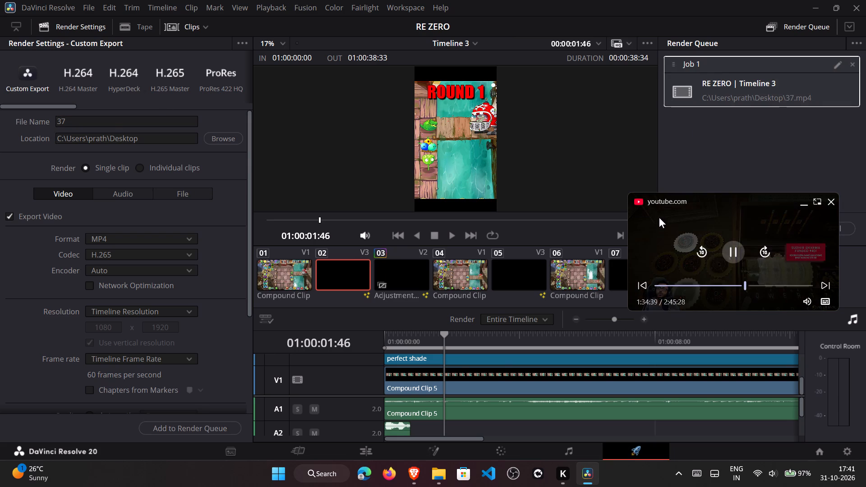
Move the floating YouTube video off the render controls and start rendering the queued job.
drag(657, 224, 570, 146)
double_click(572, 316)
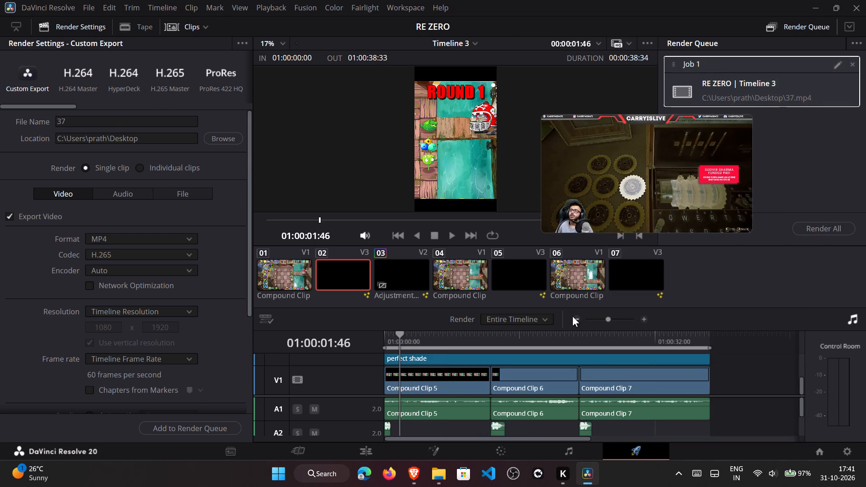
drag(574, 138, 557, 214)
click(815, 224)
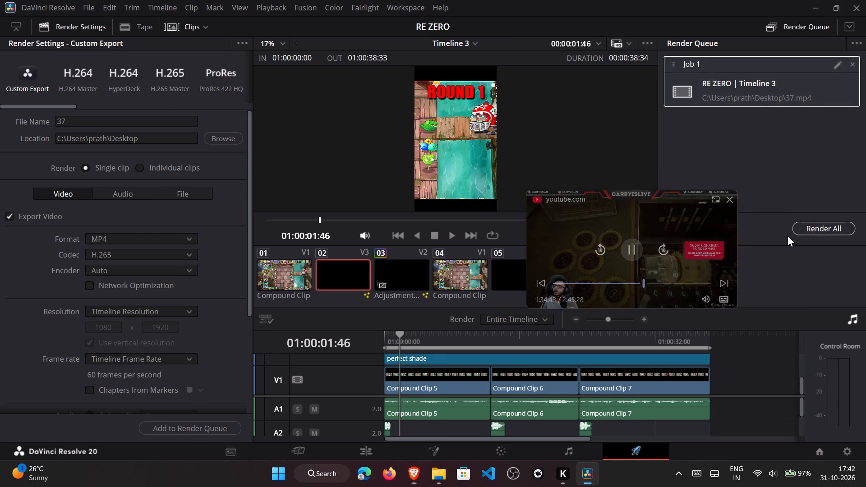
Move the floating YouTube video clear of the render queue so the rendering progress can be seen.
drag(677, 219, 796, 376)
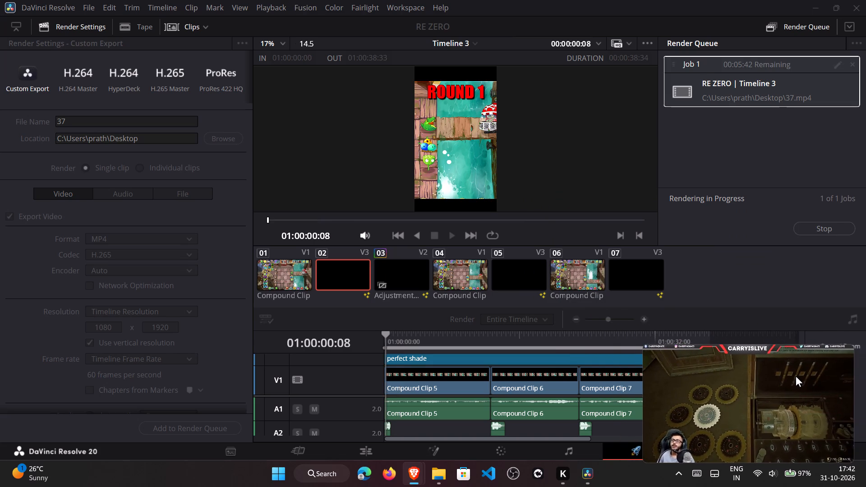
drag(796, 376, 810, 376)
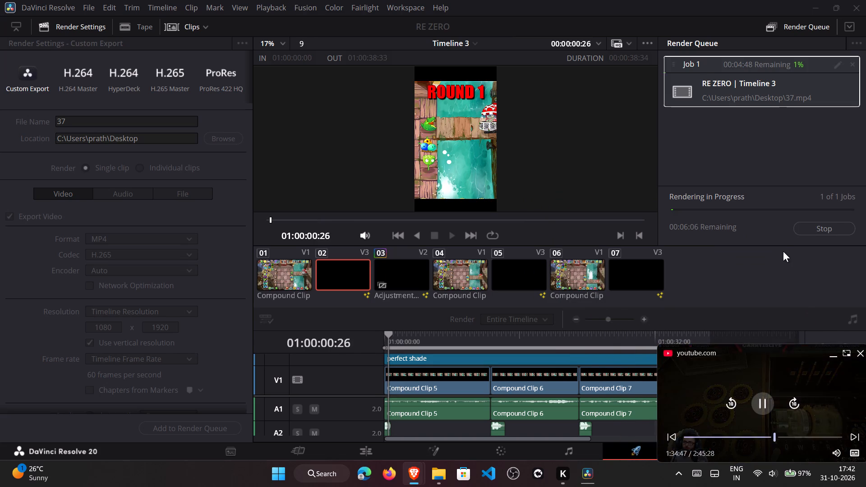
click(767, 261)
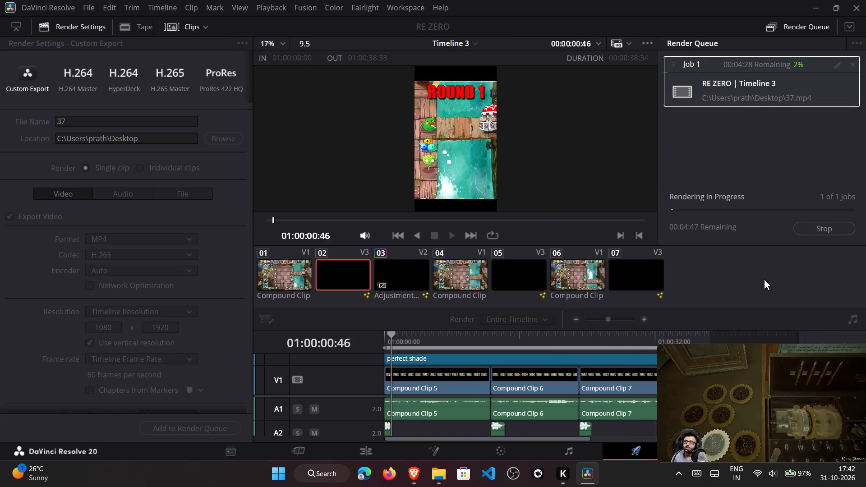
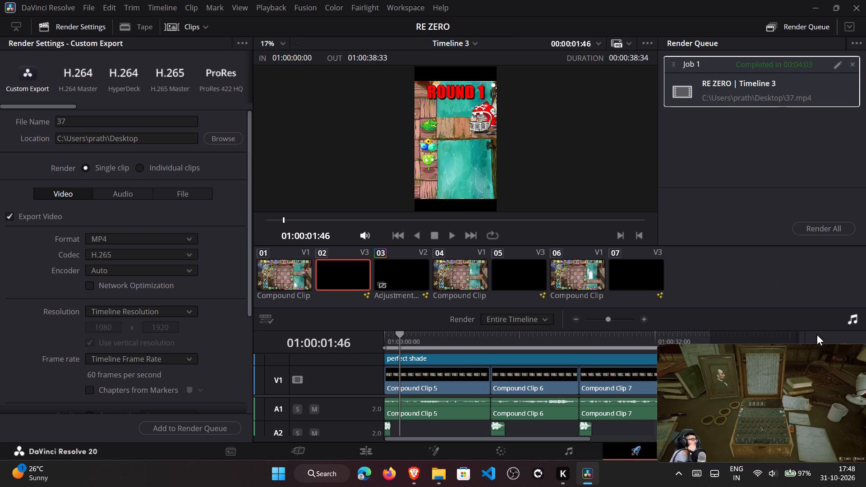
Remove the completed Job 1 for Timeline 3 from the render queue.
click(851, 63)
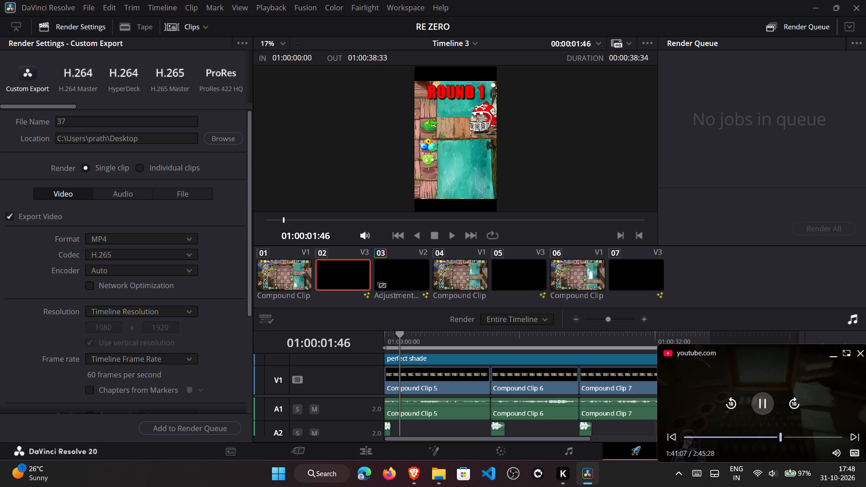
Leave the render settings, return to editing Timeline 3, and minimize the editor window.
click(374, 450)
click(820, 5)
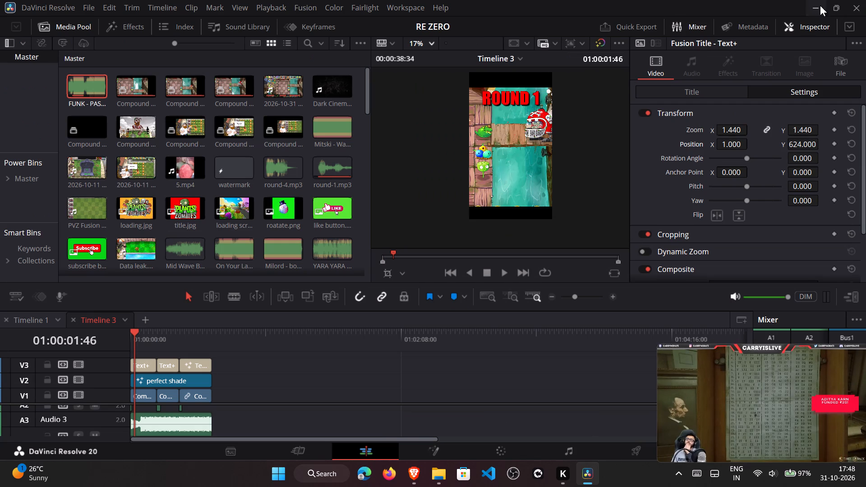
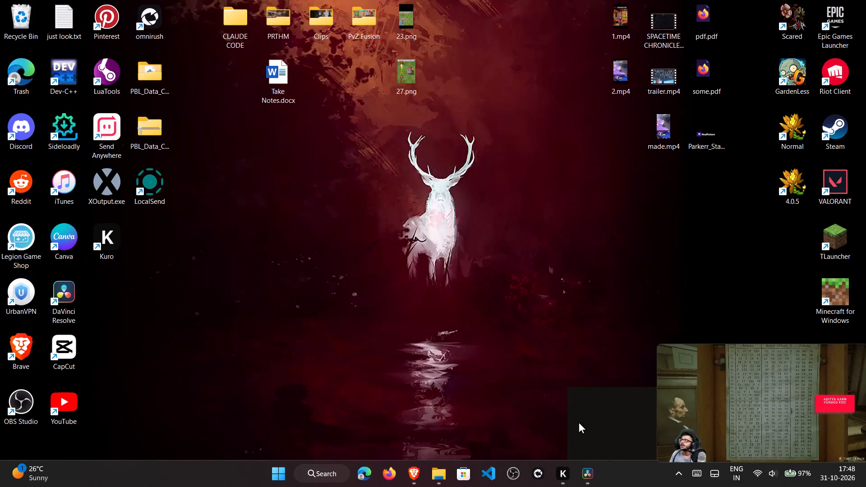
Return to DaVinci Resolve and delete all video, title, shading and audio clips from Timeline 3.
click(580, 472)
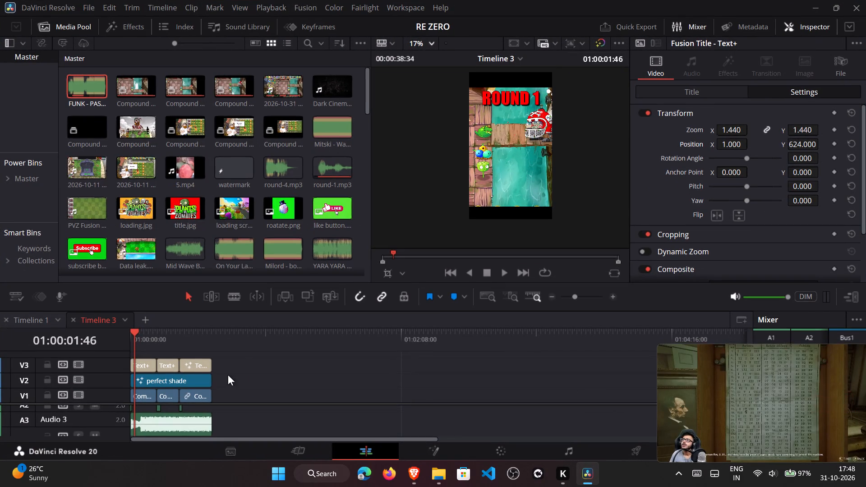
drag(242, 360, 106, 432)
right_click(162, 432)
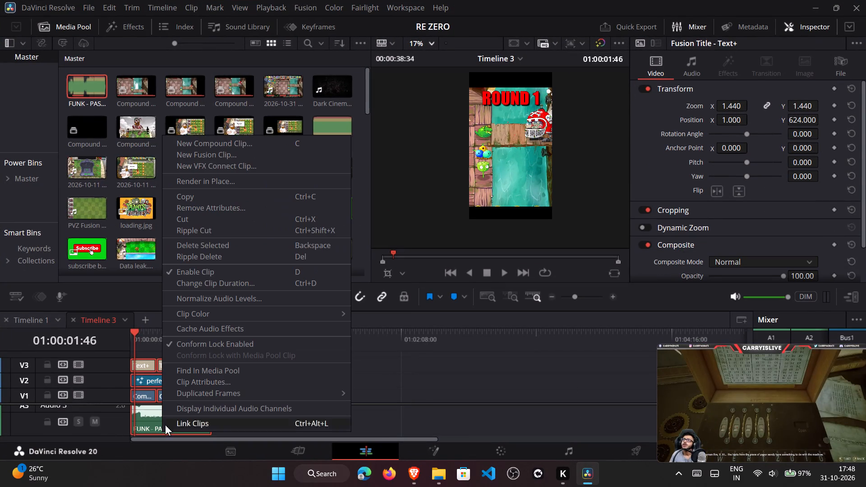
click(225, 243)
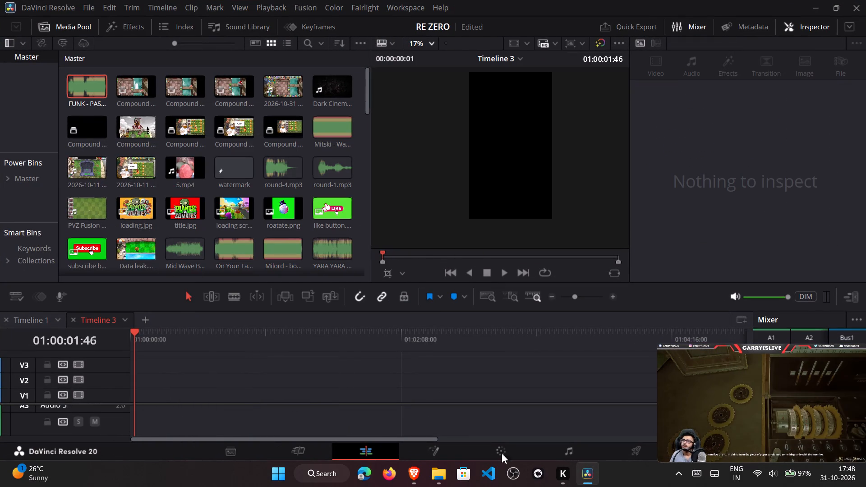
click(446, 483)
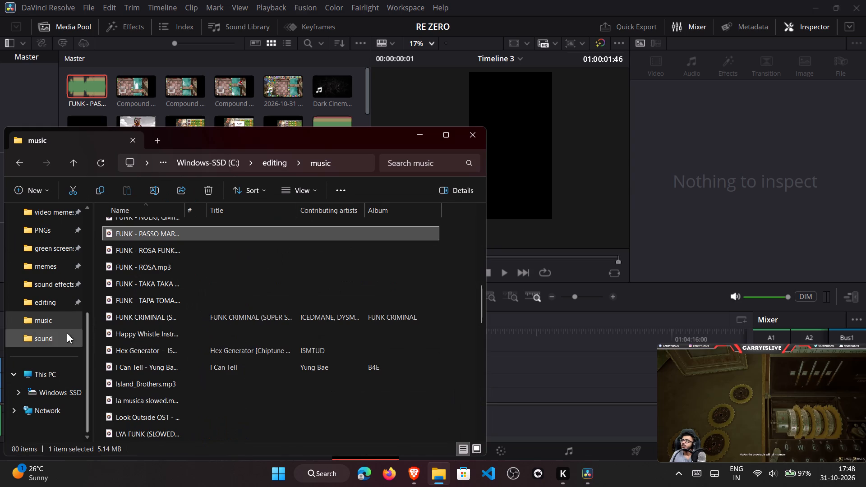
click(38, 305)
scroll(271, 364, down, 3)
click(441, 398)
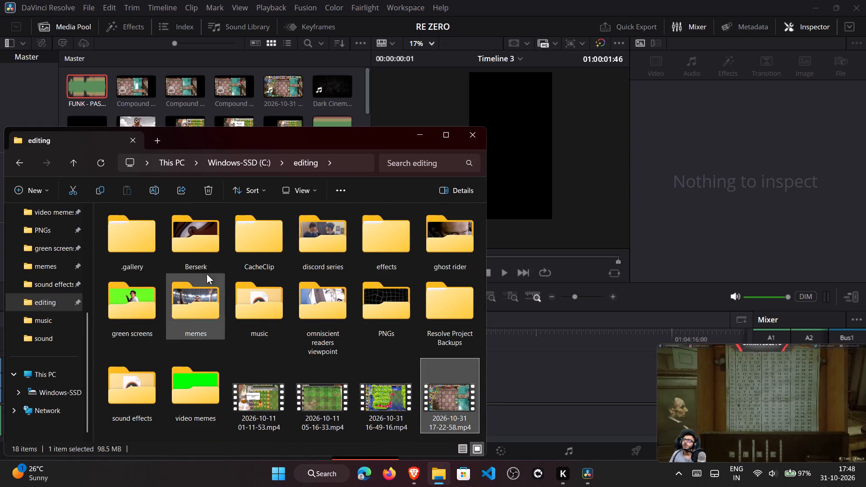
click(213, 190)
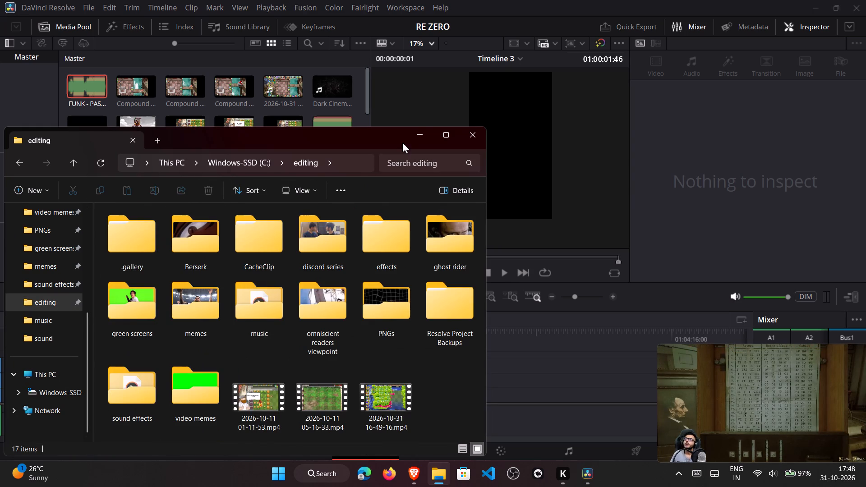
click(406, 140)
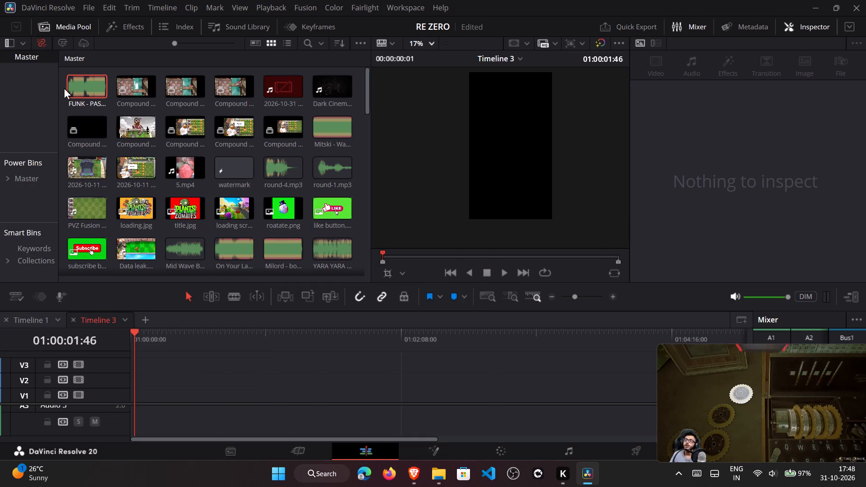
Remove the FUNK track, the three compound clips after it and the offline 2026-10-31 recording from the media pool.
drag(64, 87, 273, 95)
right_click(273, 95)
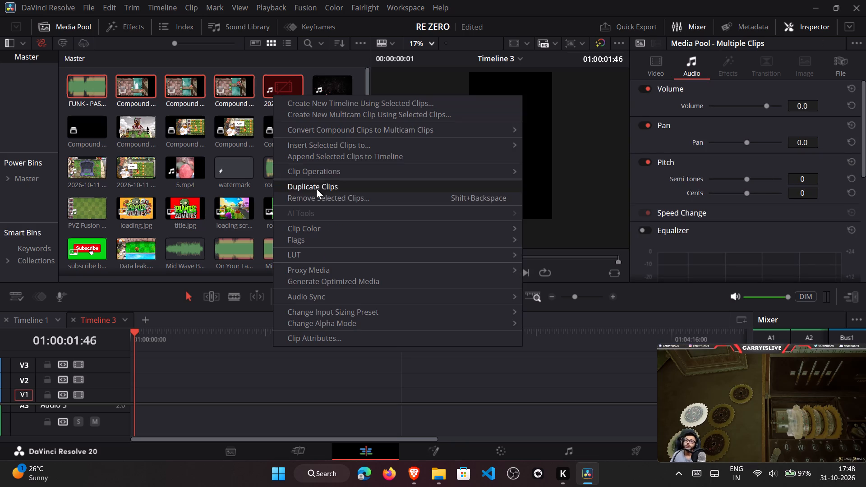
click(316, 198)
click(536, 281)
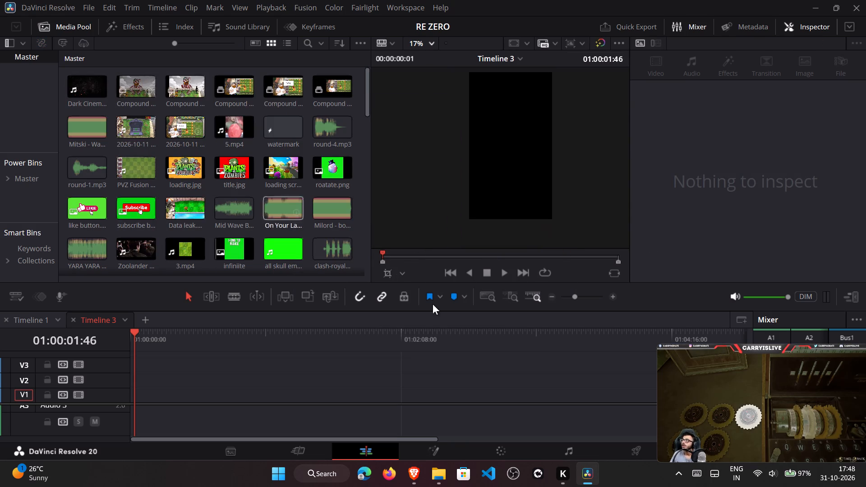
Move the playhead to the start of Timeline 3 at 01:00:00:00.
drag(146, 341, 120, 345)
scroll(167, 388, down, 6)
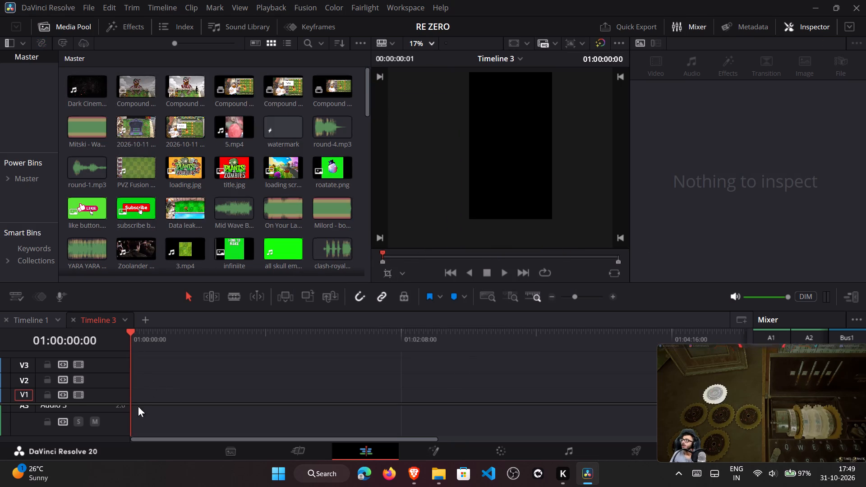
scroll(117, 418, up, 6)
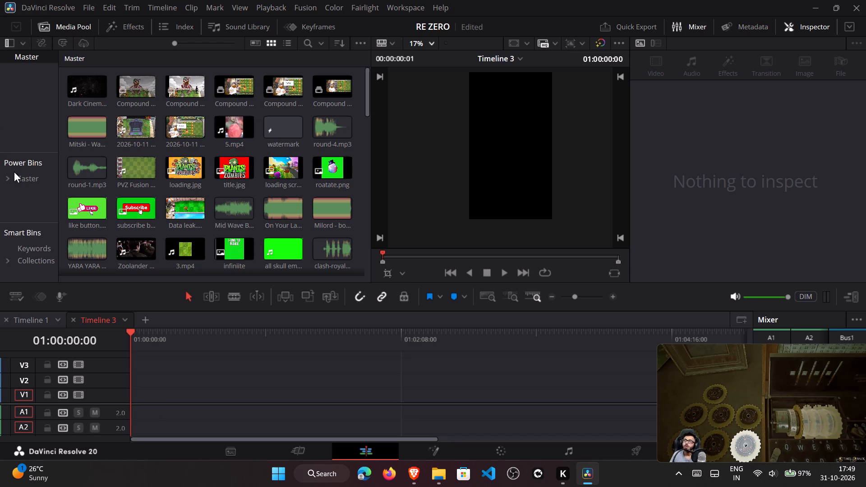
Open the Ranking folder in the Master power bin.
click(14, 172)
click(18, 175)
double_click(101, 89)
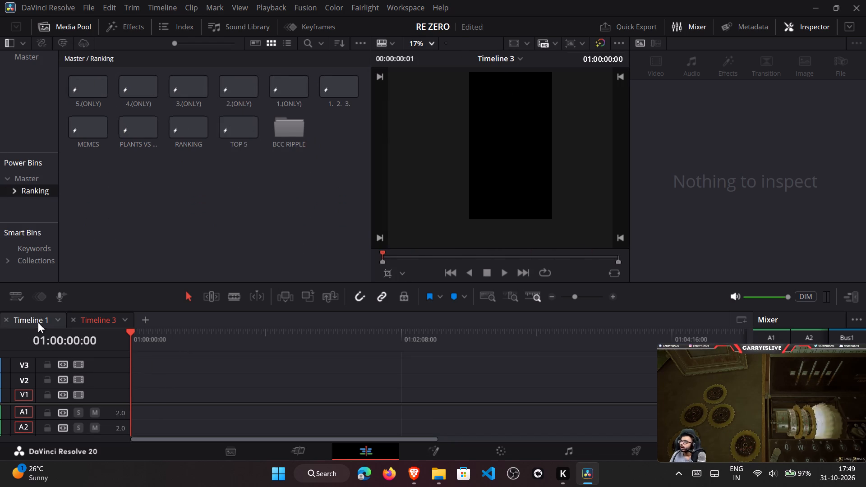
Look at the contents of Timeline 1 and return to Timeline 3.
click(54, 321)
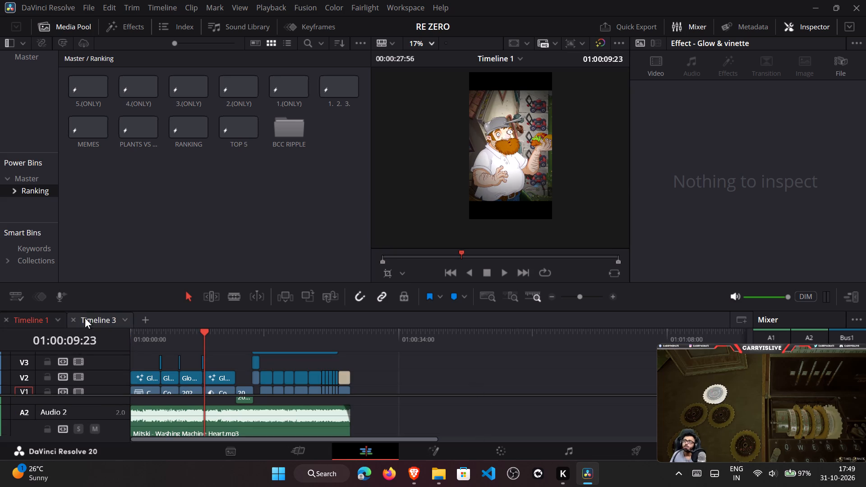
click(95, 315)
drag(288, 359, 111, 363)
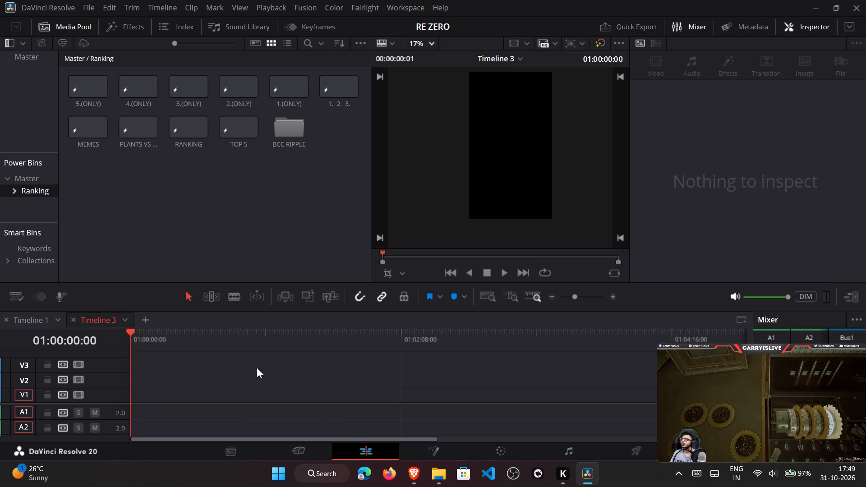